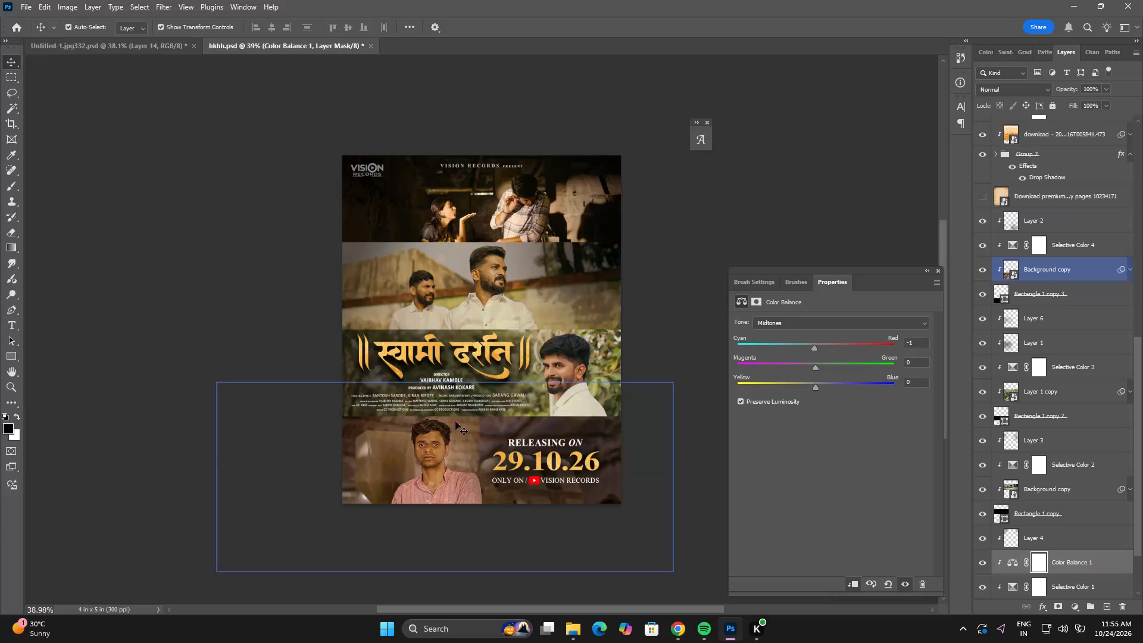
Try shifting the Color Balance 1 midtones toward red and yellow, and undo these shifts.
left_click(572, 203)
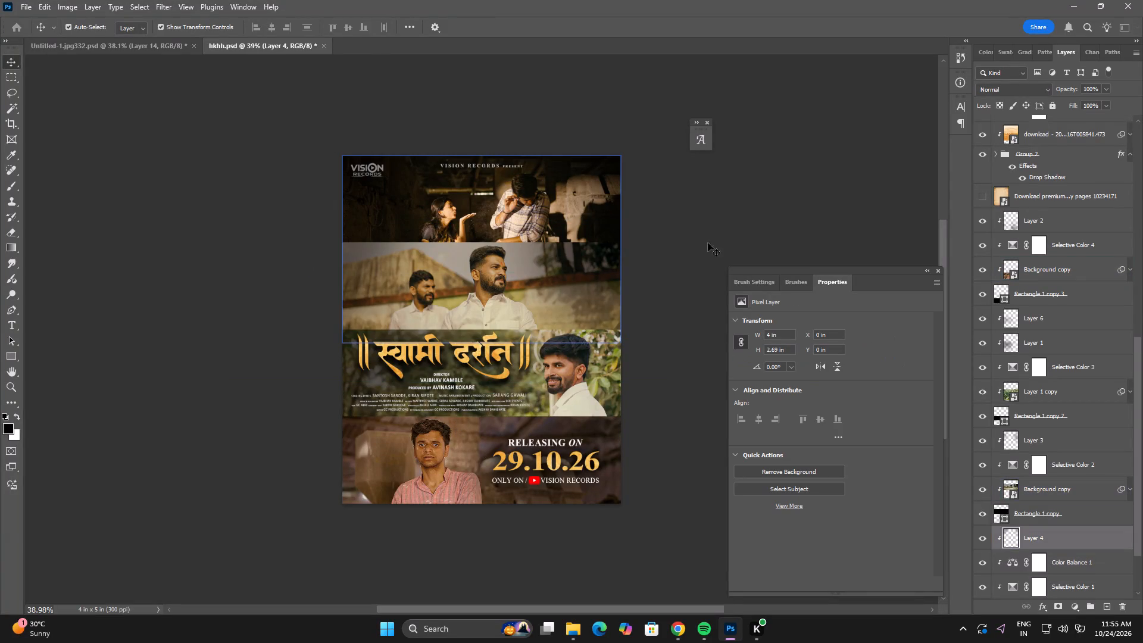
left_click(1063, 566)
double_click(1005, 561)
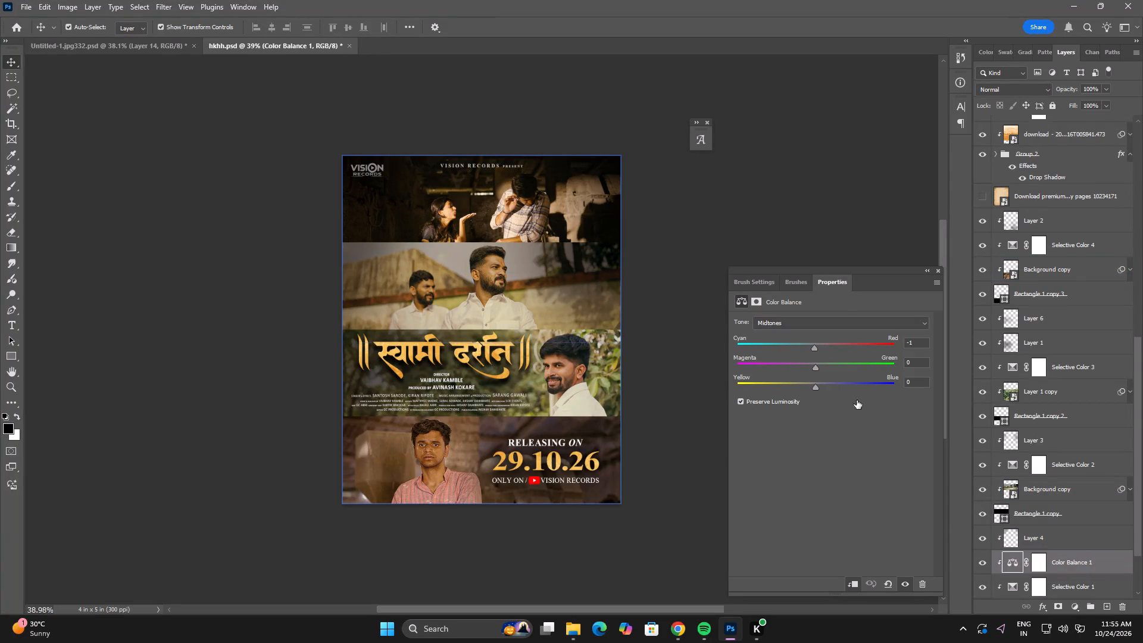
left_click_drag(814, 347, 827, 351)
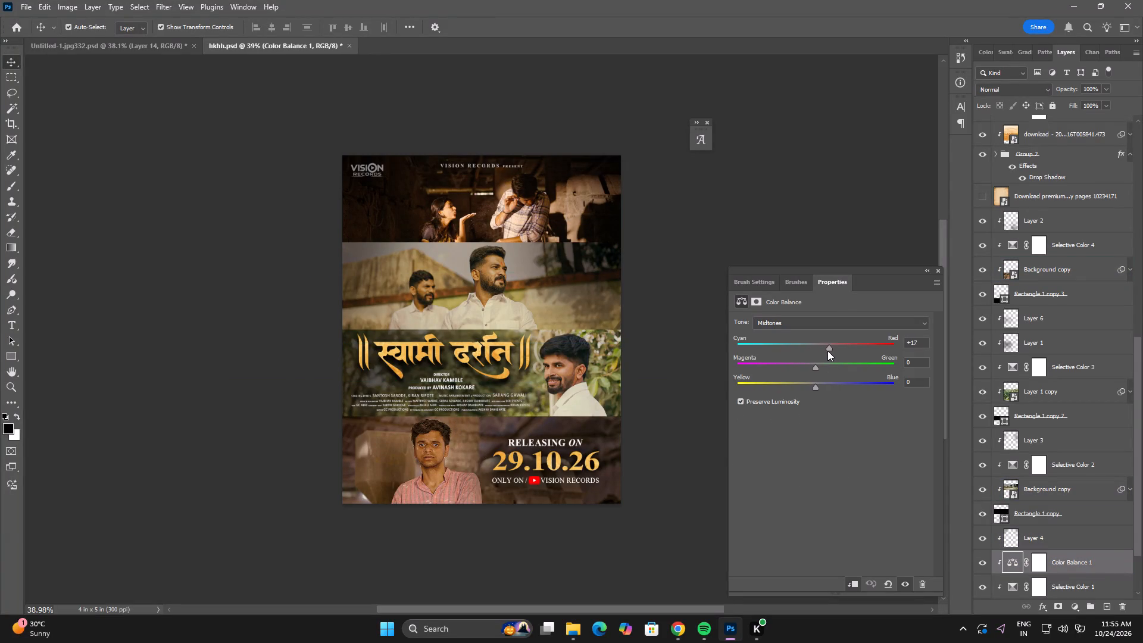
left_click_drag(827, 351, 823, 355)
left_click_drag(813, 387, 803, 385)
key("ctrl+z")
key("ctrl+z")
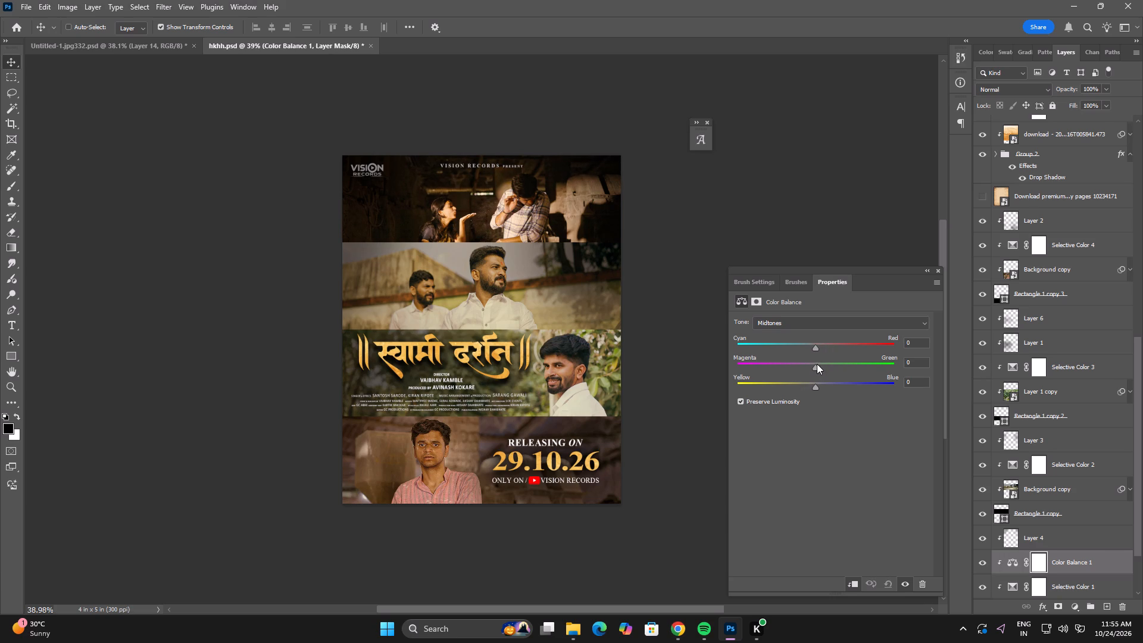
Shift the Color Balance 1 highlights toward yellow, to about -12.
left_click(792, 320)
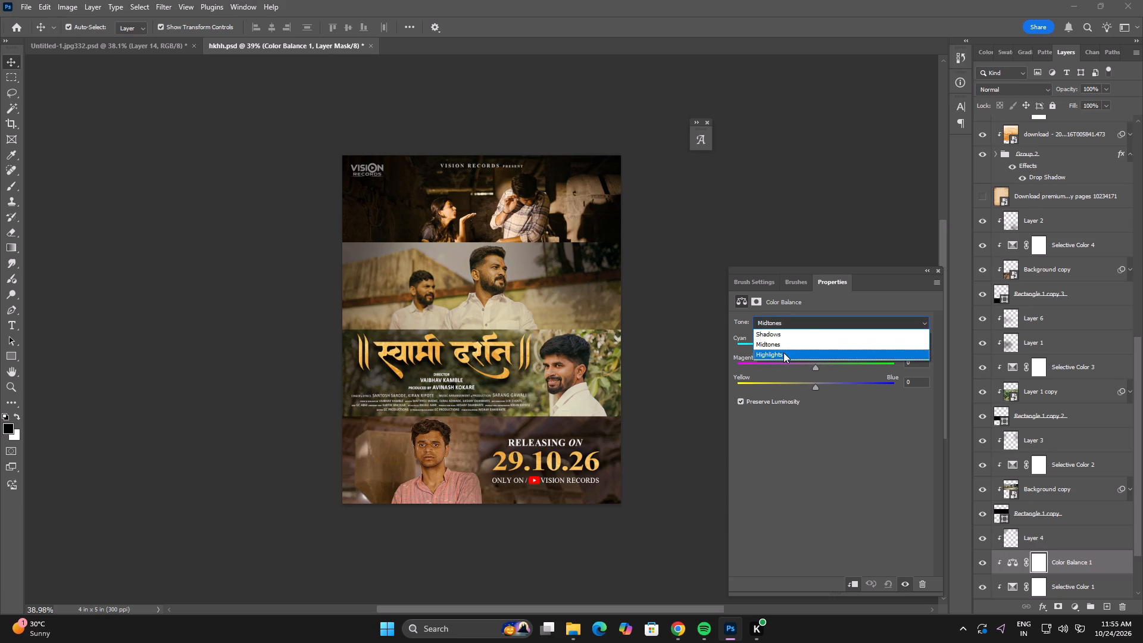
left_click(783, 352)
left_click_drag(815, 388, 809, 386)
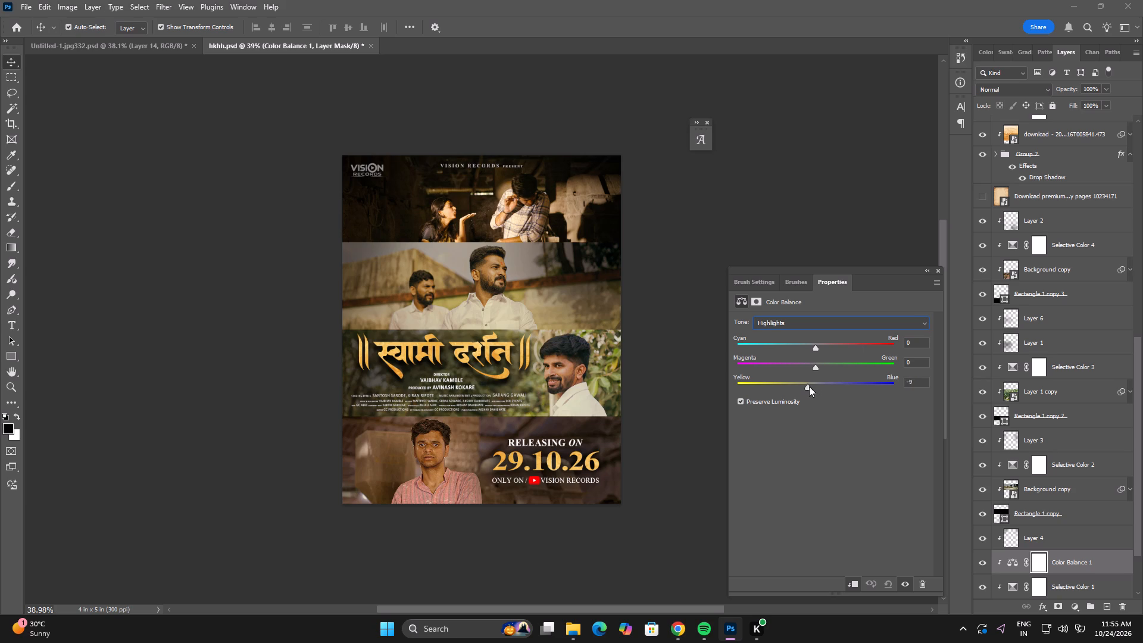
left_click_drag(809, 386, 806, 384)
left_click_drag(806, 384, 807, 383)
Add a clipped Selective Color adjustment above Selective Color 4 for the bottom photo.
left_click(437, 456)
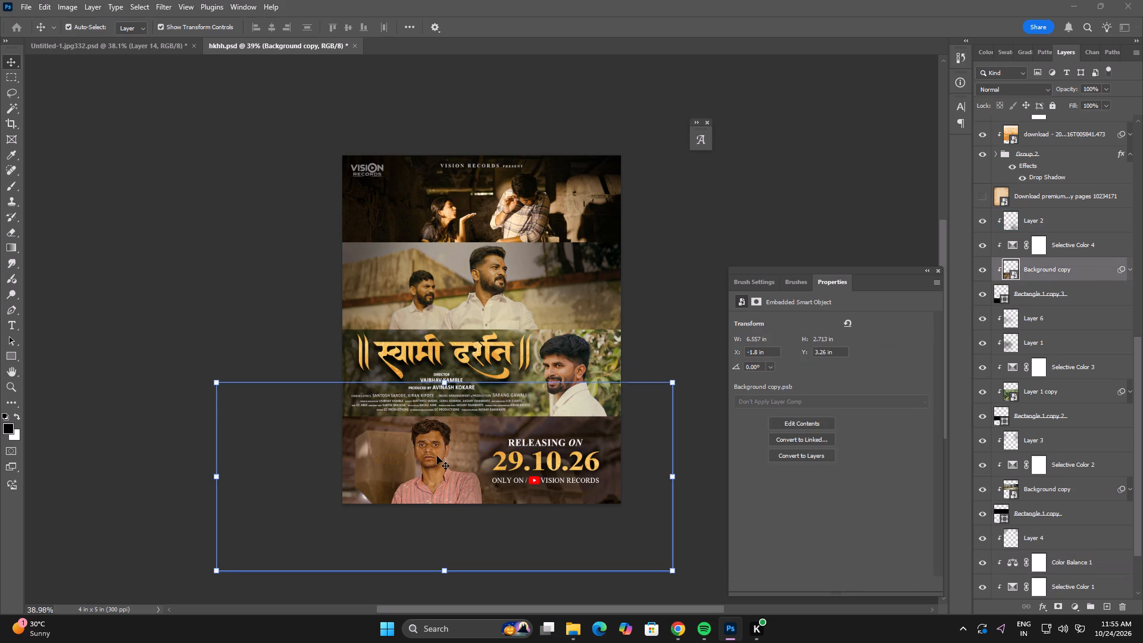
left_click(1056, 249)
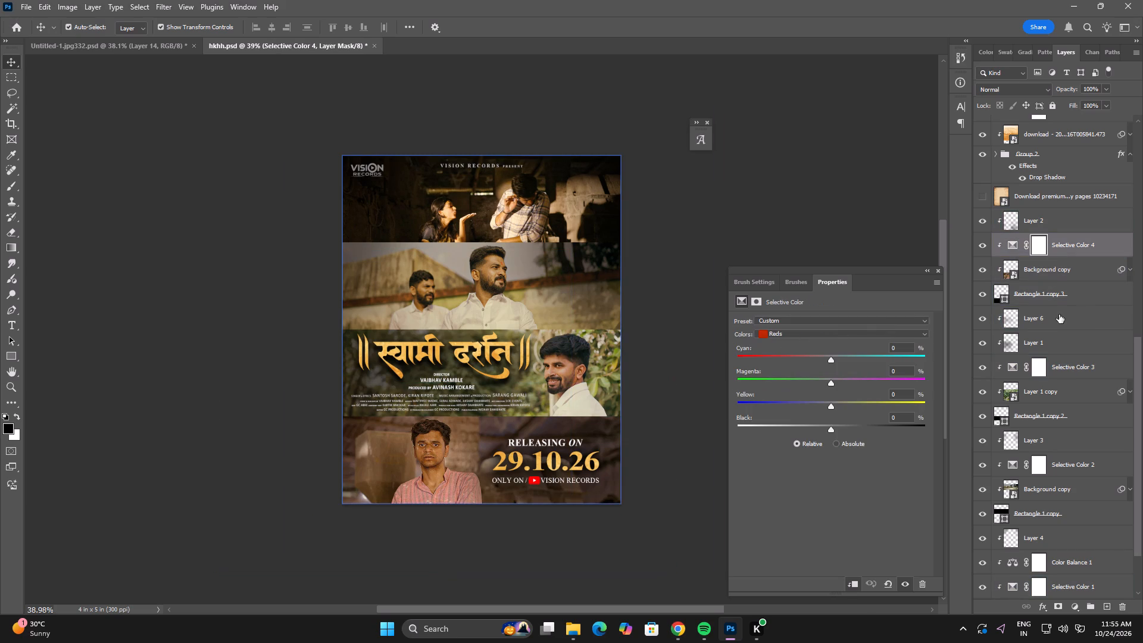
left_click(1077, 610)
left_click(1078, 604)
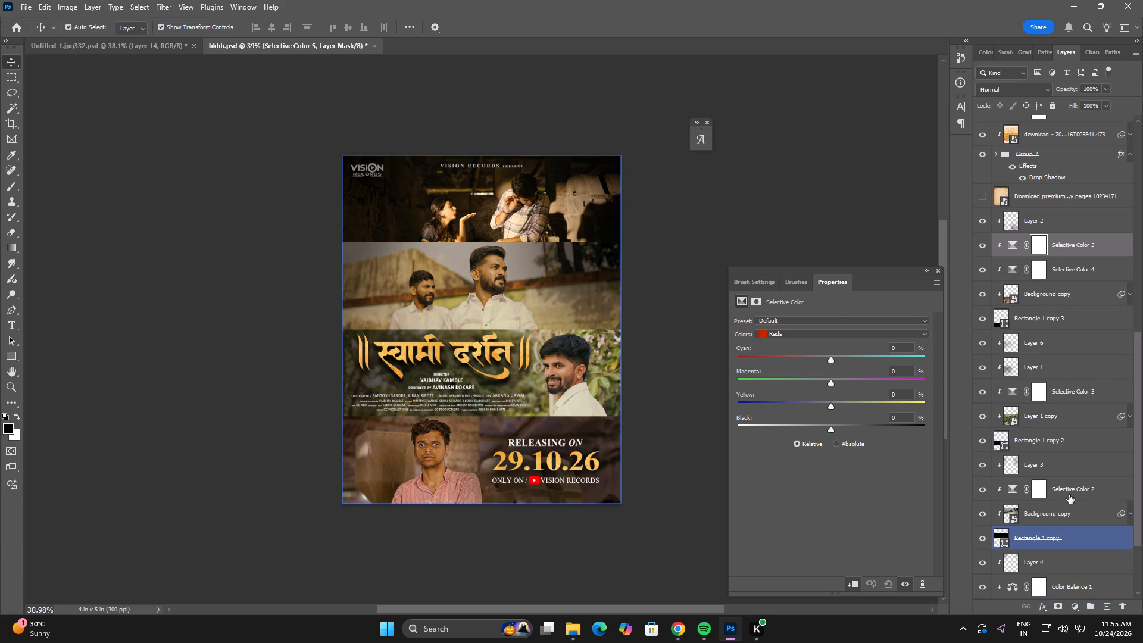
Add a Brightness/Contrast adjustment with brightness 29 over the bottom photo and invert its mask to black.
left_click(1074, 607)
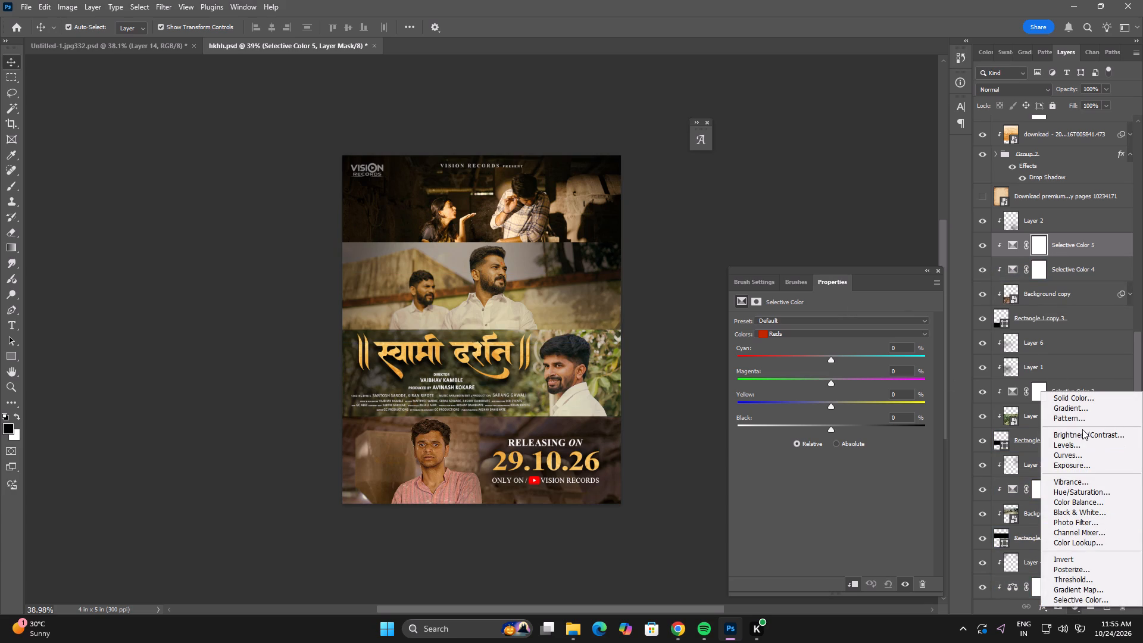
left_click(1080, 438)
left_click_drag(832, 353, 850, 357)
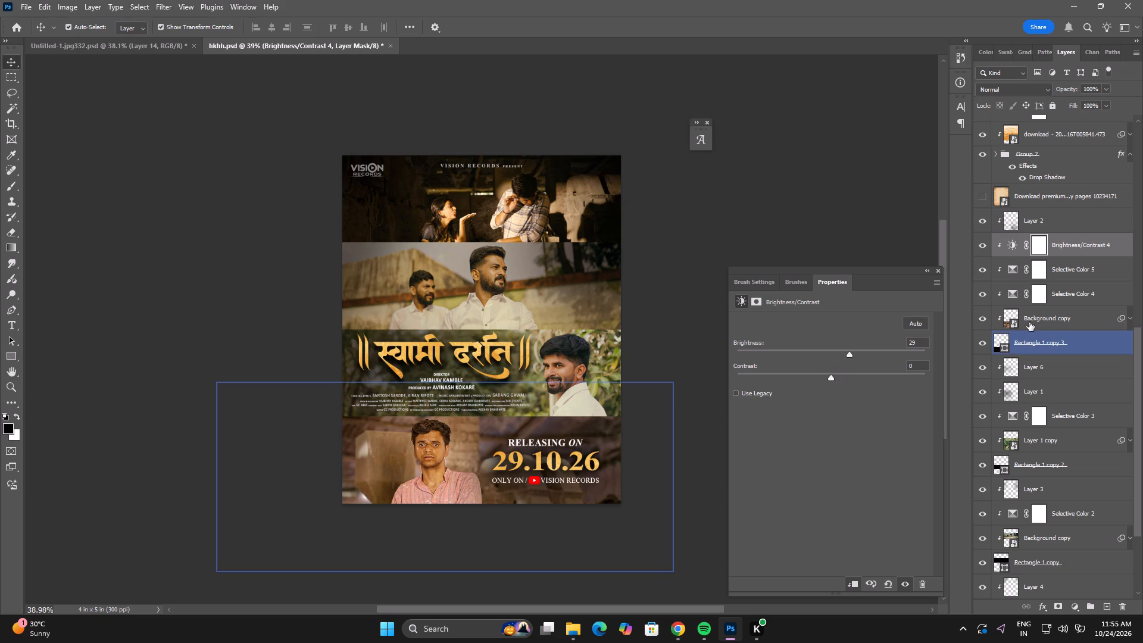
key("ctrl+i")
Paint white on the Brightness/Contrast mask over the pink-shirted man's face, using a 60 px brush at 58% opacity.
scroll(392, 488, "up", 15, "alt")
key("b")
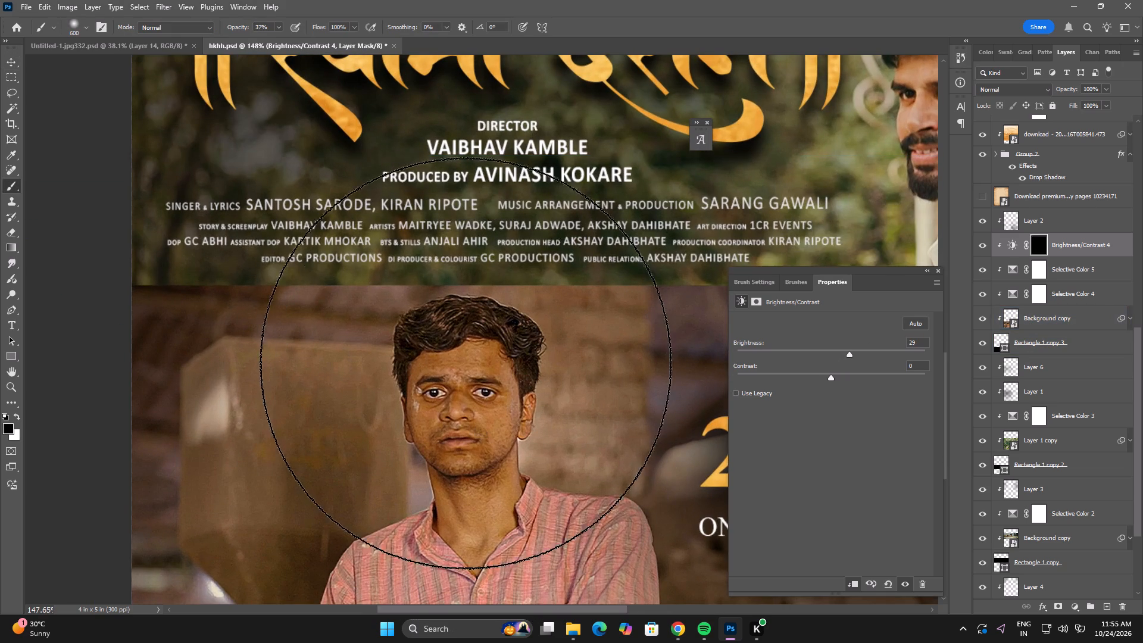
key("bracketleft")
key("bracketleft")
key("bracketleft")
key("bracketleft")
key("bracketleft")
key("bracketleft")
key("bracketleft")
key("bracketleft")
key("bracketleft")
key("bracketleft")
key("bracketleft")
key("bracketleft")
key("bracketleft")
left_click_drag(419, 373, 450, 375)
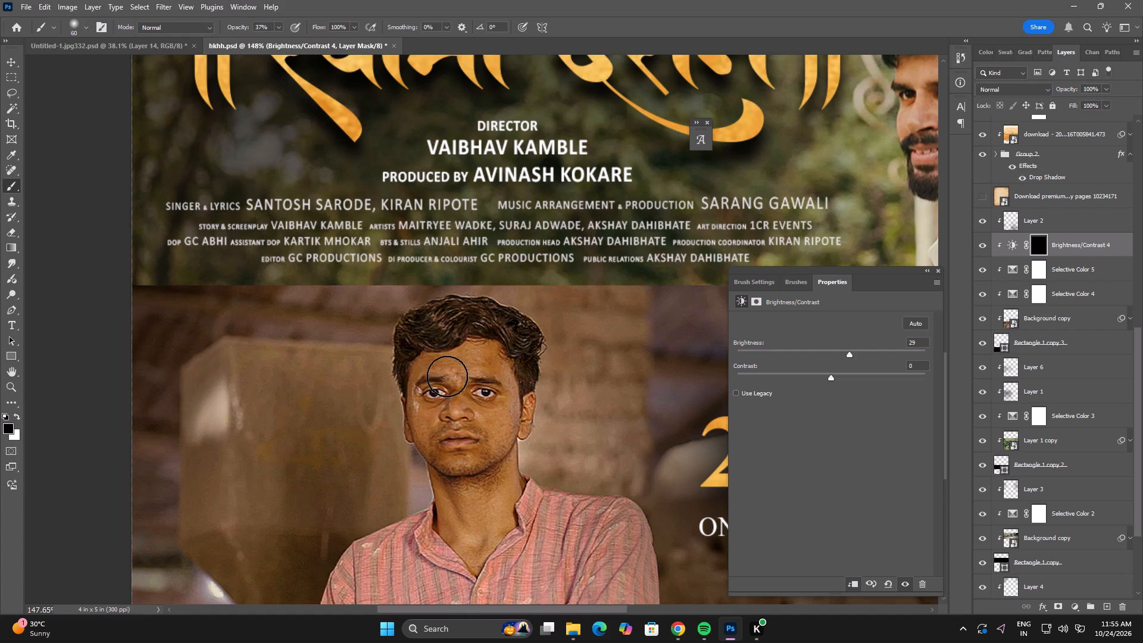
left_click(245, 32)
left_click_drag(243, 27, 246, 29)
left_click_drag(246, 29, 255, 32)
key("x")
left_click_drag(445, 382, 478, 367)
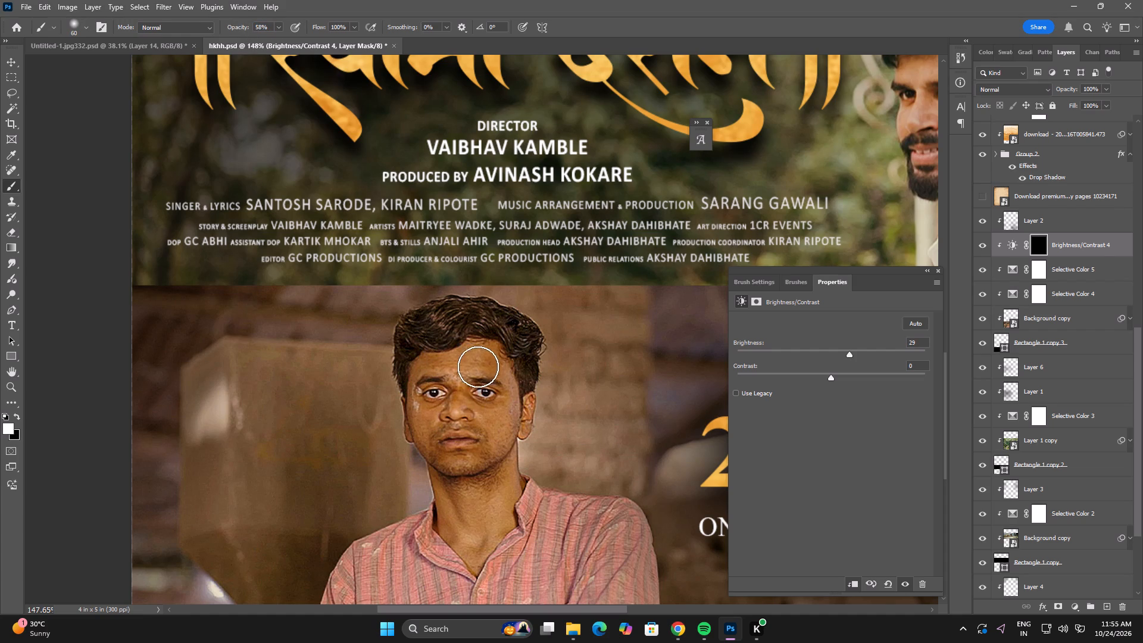
left_click_drag(478, 367, 485, 408)
left_click_drag(482, 364, 476, 441)
left_click_drag(498, 393, 467, 469)
left_click_drag(471, 436, 435, 381)
left_click_drag(441, 364, 445, 441)
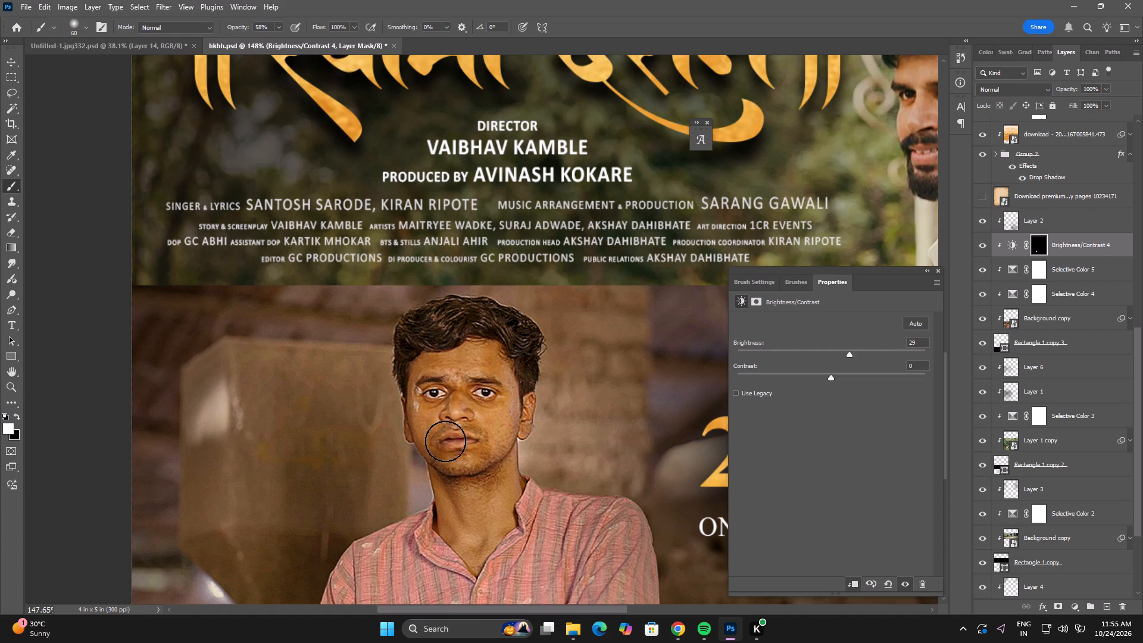
left_click_drag(445, 441, 448, 449)
left_click_drag(440, 436, 439, 372)
left_click_drag(453, 371, 454, 450)
left_click_drag(438, 423, 430, 373)
left_click_drag(476, 361, 474, 458)
left_click_drag(447, 438, 421, 363)
left_click_drag(421, 366, 459, 465)
Extend the white mask painting over the pink-shirted man's chin and neck.
left_click_drag(459, 465, 460, 466)
left_click_drag(464, 483, 453, 405)
left_click_drag(456, 382, 468, 499)
left_click_drag(465, 515, 458, 526)
left_click_drag(458, 468, 473, 534)
left_click_drag(483, 501, 479, 412)
Build up the white mask painting over the pink-shirted man's forehead, eyes, cheeks, mouth and chin to brighten his face evenly.
left_click_drag(460, 428, 453, 457)
left_click_drag(436, 417, 438, 386)
left_click_drag(438, 380, 455, 452)
left_click_drag(452, 422, 483, 361)
left_click_drag(482, 357, 435, 415)
left_click_drag(435, 367, 485, 379)
left_click_drag(490, 417, 473, 457)
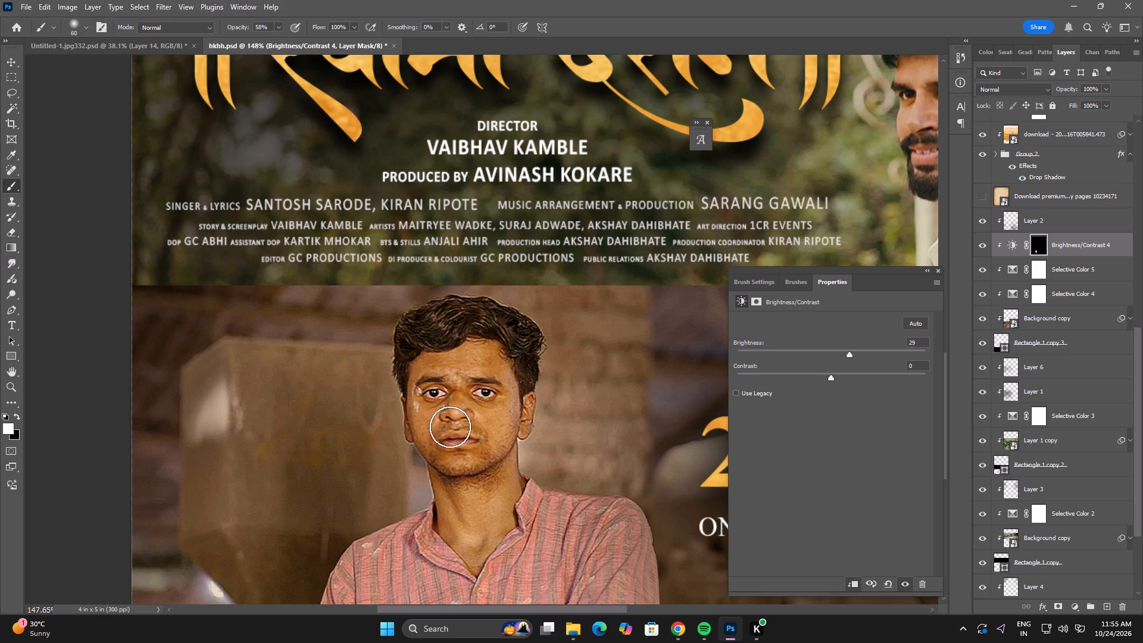
left_click_drag(442, 383, 446, 441)
left_click_drag(441, 440, 432, 379)
left_click_drag(437, 380, 458, 448)
left_click_drag(469, 432, 489, 384)
left_click_drag(497, 379, 493, 449)
left_click_drag(479, 446, 479, 382)
left_click_drag(460, 371, 443, 391)
left_click_drag(443, 391, 451, 449)
left_click_drag(454, 454, 432, 394)
left_click_drag(432, 367, 453, 454)
left_click_drag(440, 443, 436, 380)
left_click_drag(472, 367, 480, 454)
left_click_drag(439, 431, 439, 398)
left_click_drag(439, 383, 437, 411)
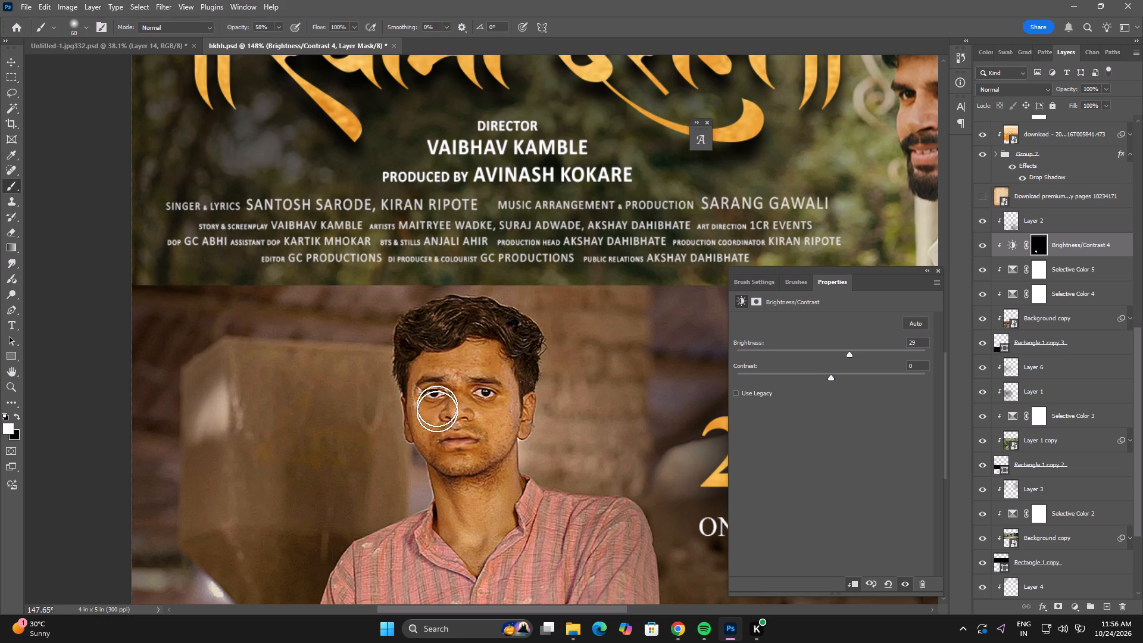
left_click_drag(437, 411, 446, 441)
left_click_drag(450, 447, 447, 377)
left_click_drag(503, 377, 491, 468)
left_click_drag(480, 460, 484, 389)
left_click_drag(442, 393, 461, 461)
left_click_drag(445, 447, 433, 400)
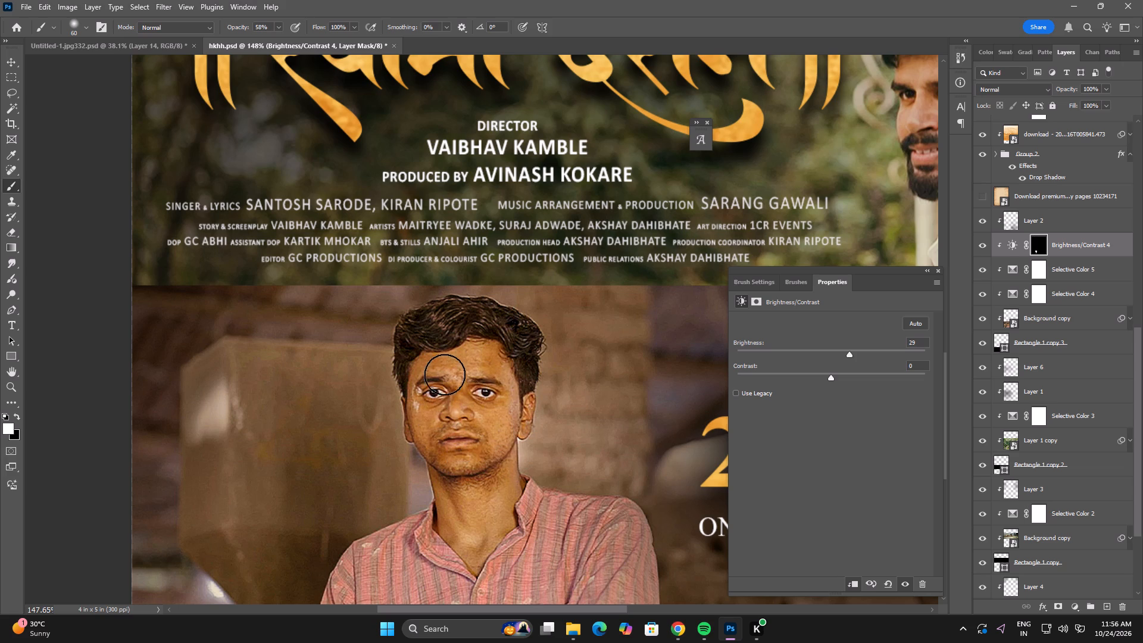
left_click_drag(468, 366, 499, 388)
left_click_drag(500, 416, 476, 454)
left_click_drag(471, 457, 443, 418)
left_click_drag(449, 357, 449, 438)
left_click_drag(463, 438, 499, 382)
left_click_drag(502, 382, 483, 463)
left_click_drag(484, 483, 476, 510)
left_click_drag(448, 445, 429, 388)
left_click_drag(427, 379, 477, 362)
left_click_drag(488, 374, 485, 434)
left_click_drag(476, 447, 449, 427)
left_click_drag(442, 395, 487, 378)
left_click_drag(487, 399, 486, 480)
Compare the bottom photo with and without its Brightness/Contrast 4 adjustment, and set the adjustment's brightness to 33.
double_click(985, 247)
key("space")
key("space")
key("space")
key("space")
key("space")
key("space")
key("space")
key("space")
key("space")
key("space")
key("space")
key("space")
key("space")
left_click_drag(651, 385, 474, 423)
scroll(474, 423, "down", 12, "alt")
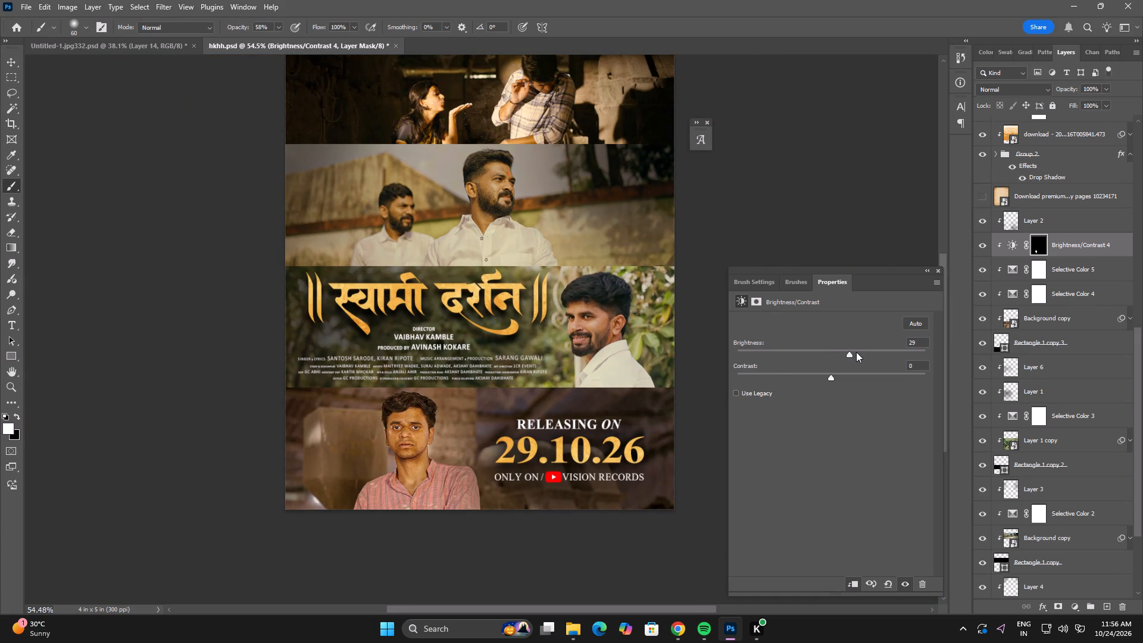
left_click(856, 352)
left_click(853, 351)
Add a Brightness/Contrast adjustment above Selective Color 2 for the two-men photo, with brightness 29 and an inverted black mask.
scroll(742, 541, "down", 5, "alt")
key("space")
key("space")
key("space")
key("space")
key("space")
key("space")
key("space")
key("space")
left_click_drag(497, 427, 481, 455)
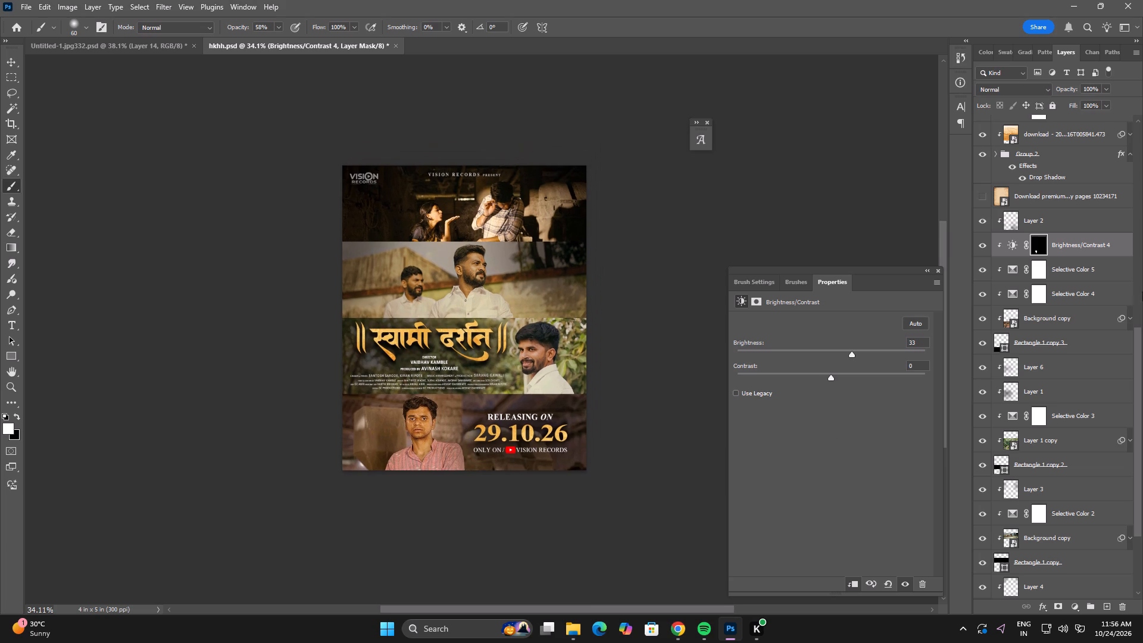
left_click(12, 64)
left_click(477, 260)
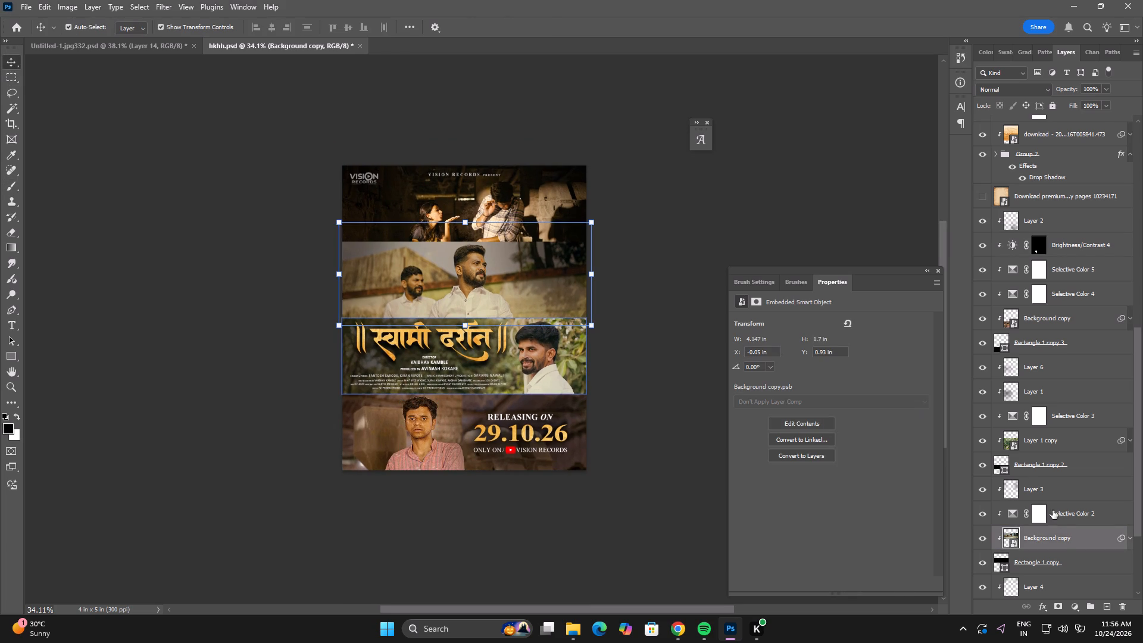
left_click(1073, 520)
left_click(1076, 610)
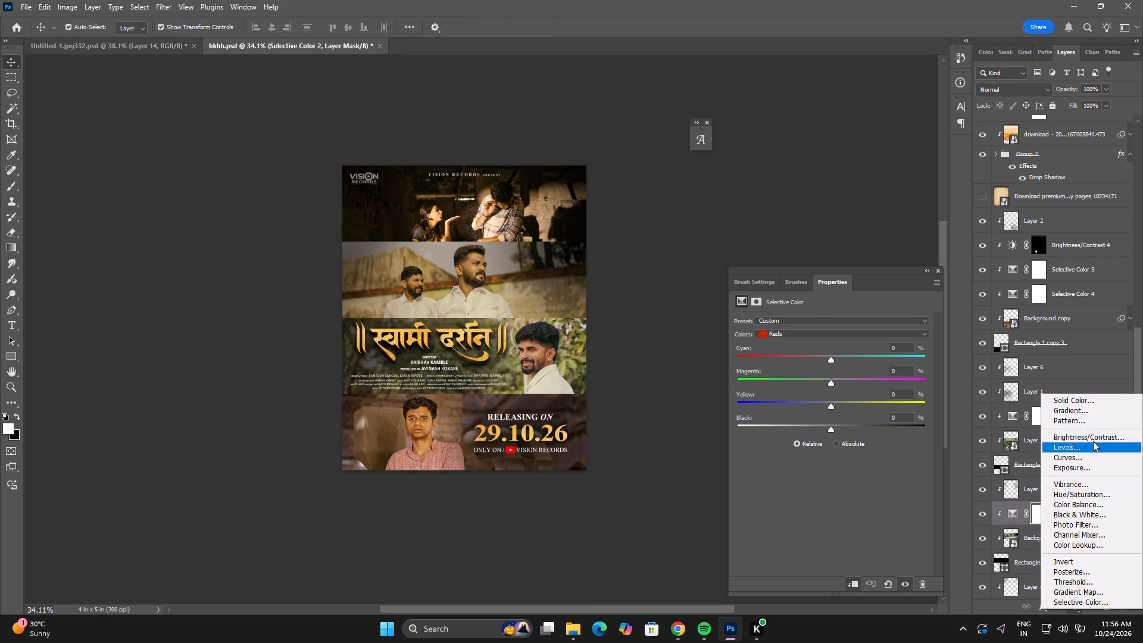
left_click(1076, 438)
left_click(842, 351)
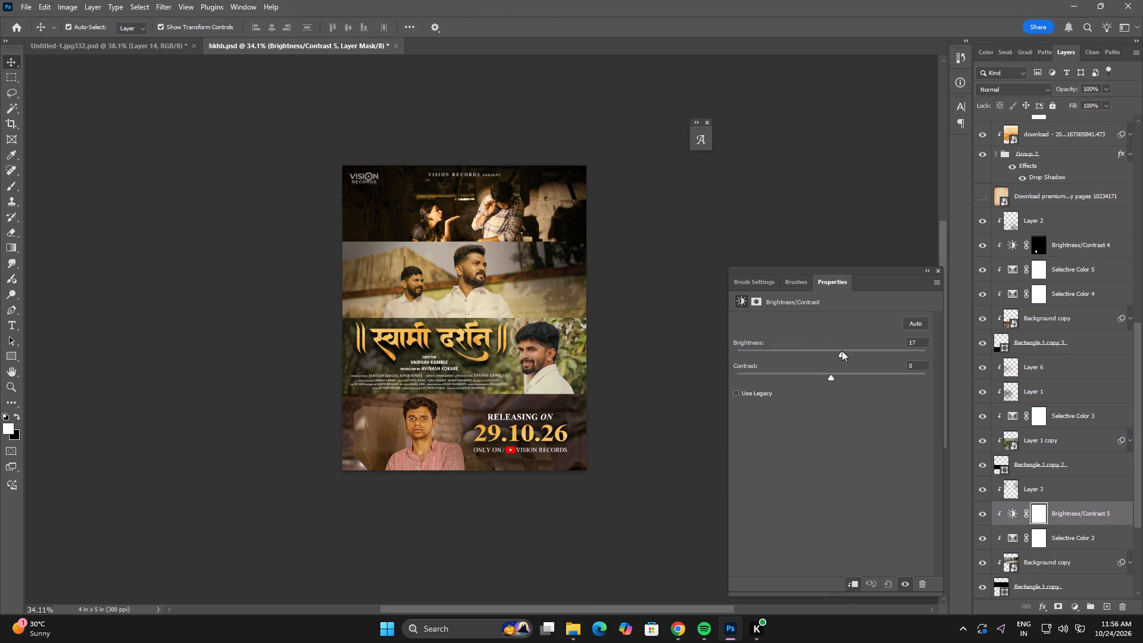
left_click(850, 353)
key("ctrl+i")
Paint white on the Brightness/Contrast 5 mask over the front man's temple, cheek and forehead in the two-men photo.
scroll(474, 268, "up", 16)
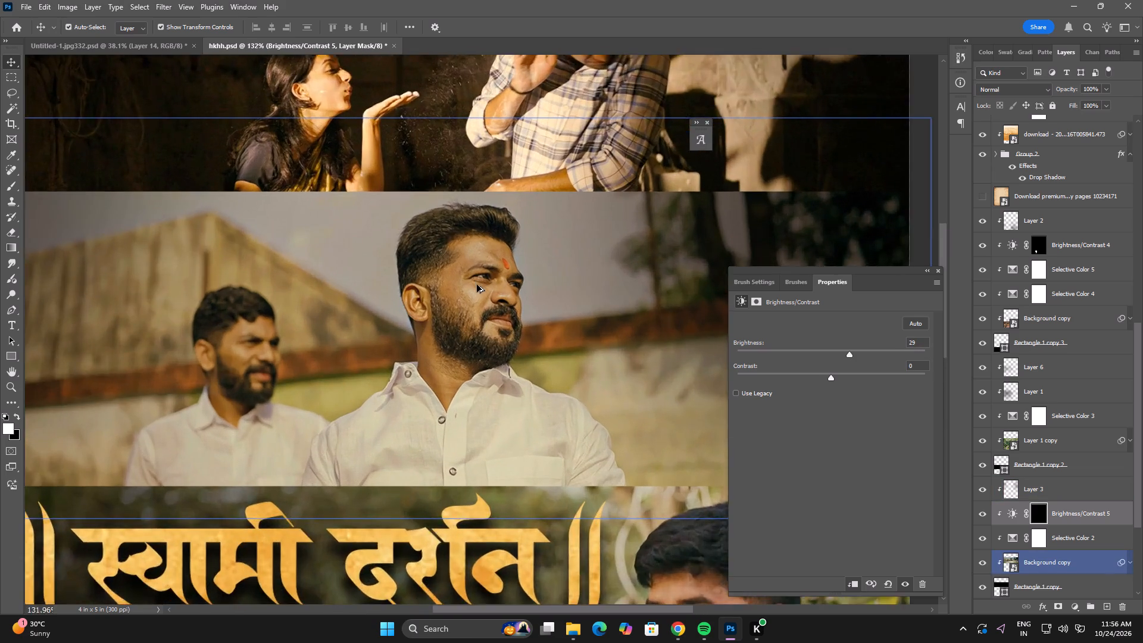
scroll(477, 285, "up", 3)
key("b")
key("bracketleft")
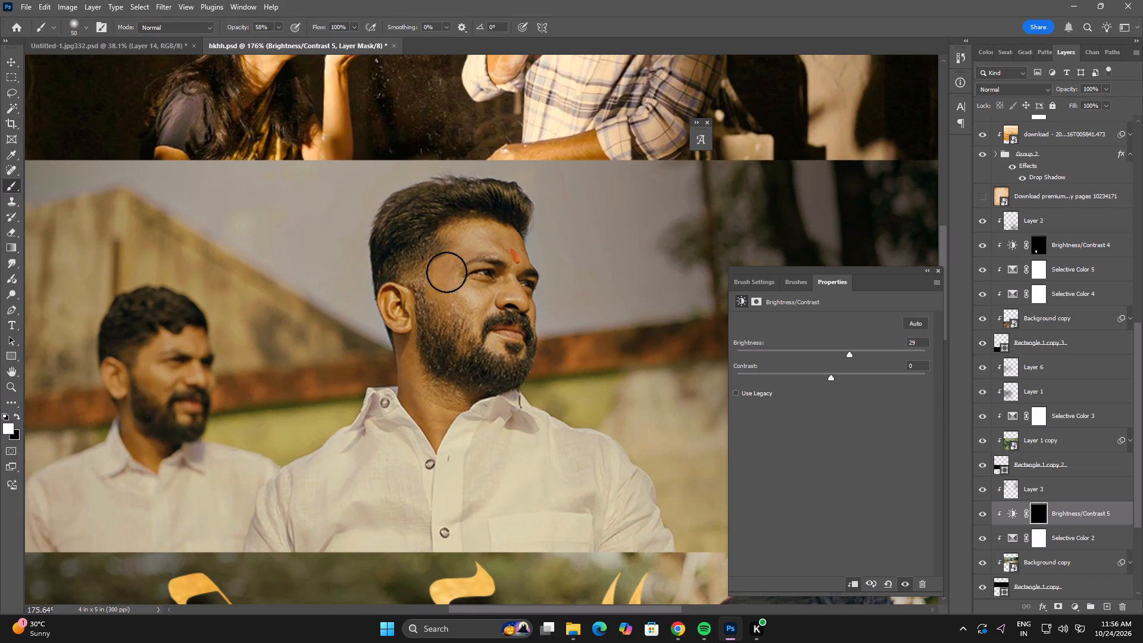
left_click_drag(448, 273, 466, 299)
left_click_drag(473, 309, 444, 285)
left_click_drag(448, 274, 463, 301)
left_click_drag(464, 244, 480, 236)
left_click_drag(475, 234, 466, 258)
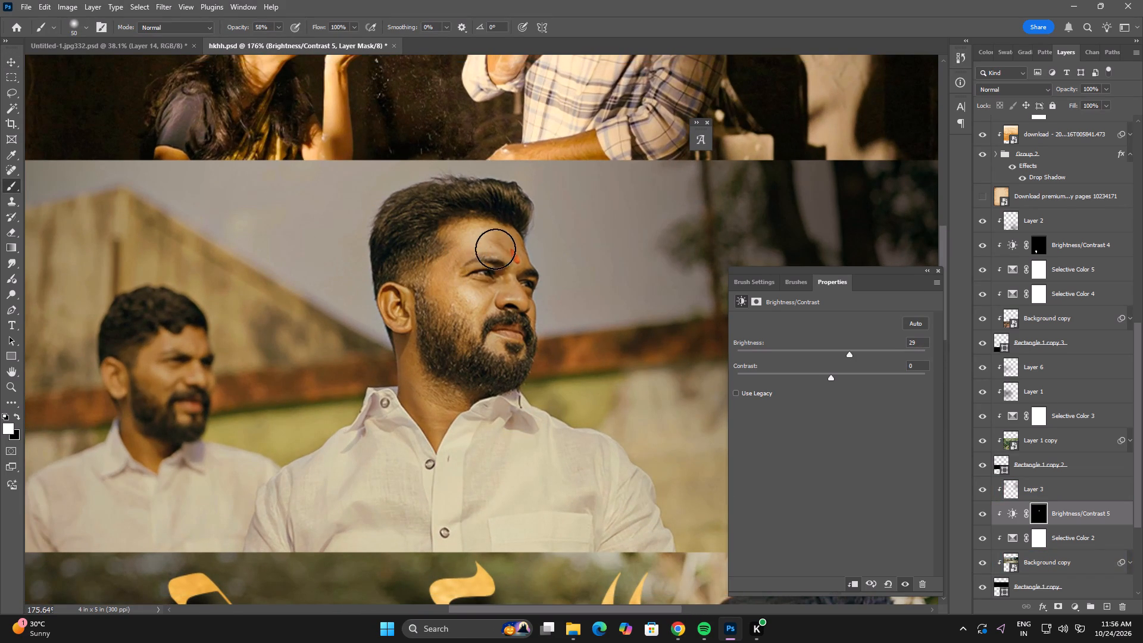
Extend the white mask painting down the front man's nose, mouth, beard and neck.
left_click_drag(505, 243, 471, 324)
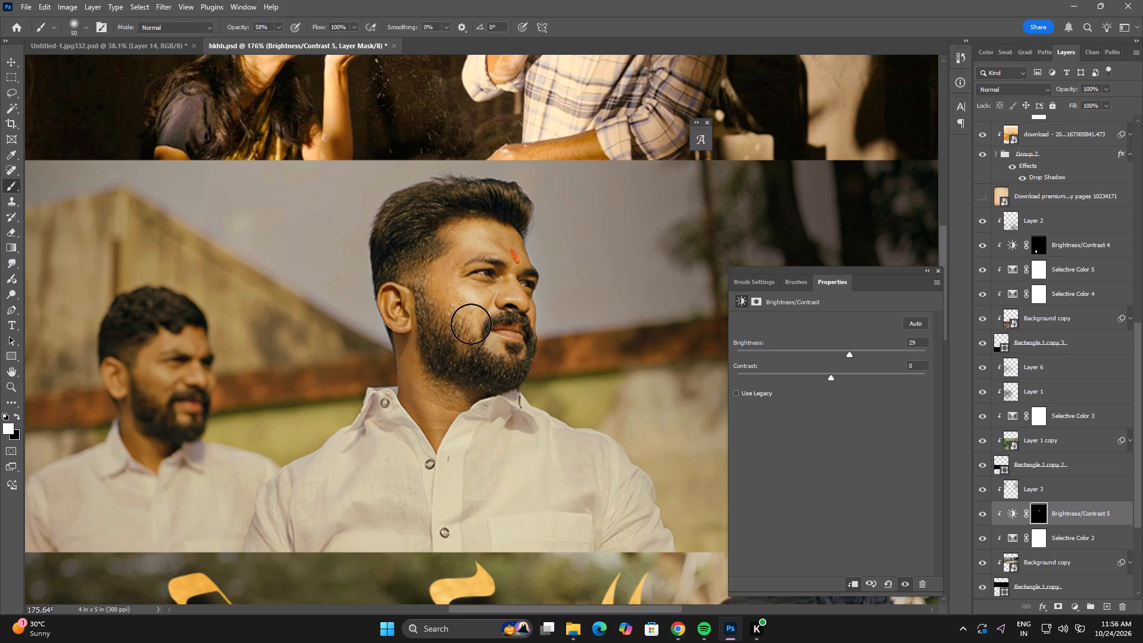
left_click_drag(471, 324, 424, 382)
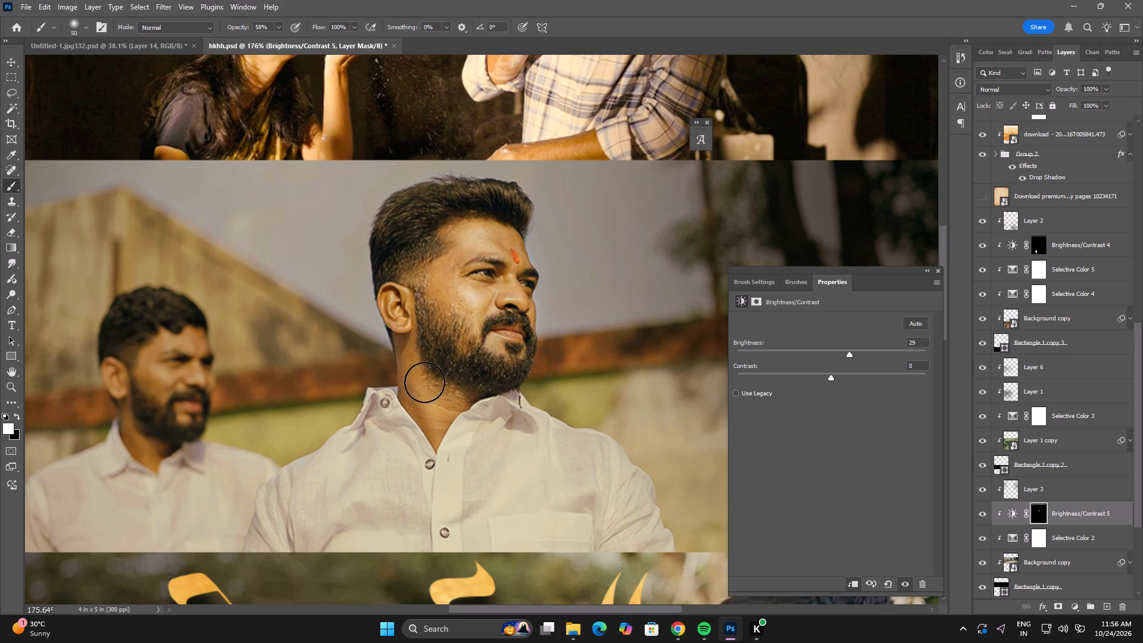
left_click_drag(424, 382, 421, 389)
left_click_drag(519, 256, 434, 411)
left_click_drag(434, 411, 431, 351)
left_click_drag(427, 364, 487, 336)
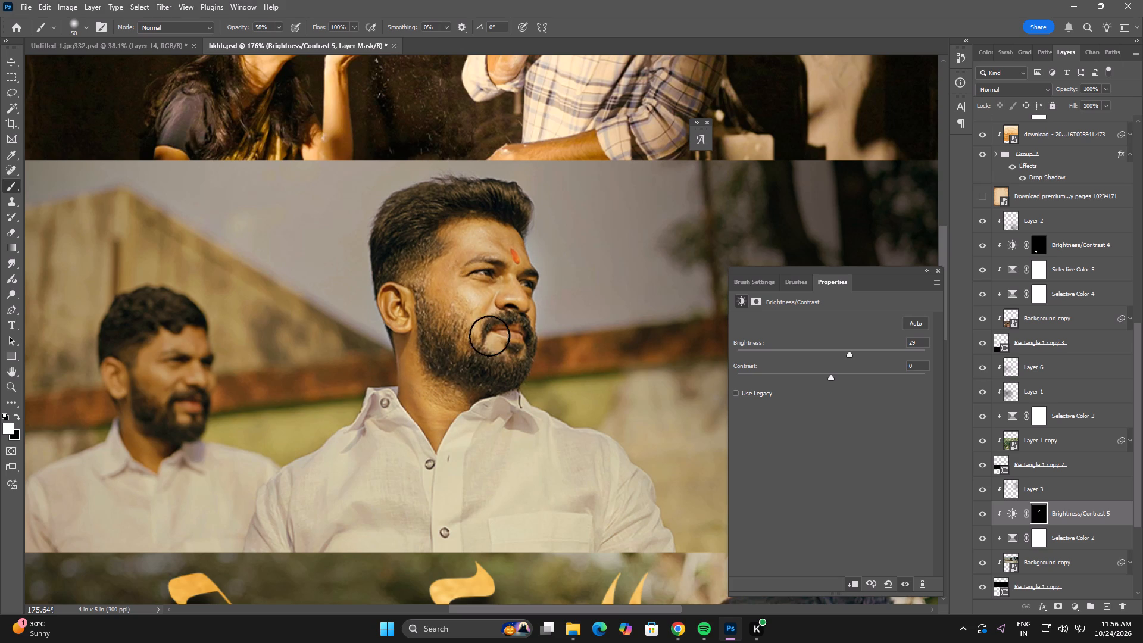
left_click_drag(482, 352, 420, 397)
Add a Brightness/Contrast adjustment above Selective Color 3 for the smiling man's photo, with brightness 37 and an inverted black mask.
scroll(402, 391, "down", 10, "alt")
key("space")
key("space")
key("space")
key("space")
key("space")
key("space")
key("space")
key("space")
key("space")
key("space")
key("space")
key("space")
key("space")
key("space")
key("space")
key("space")
key("space")
key("space")
key("space")
key("space")
left_click_drag(447, 441, 477, 484)
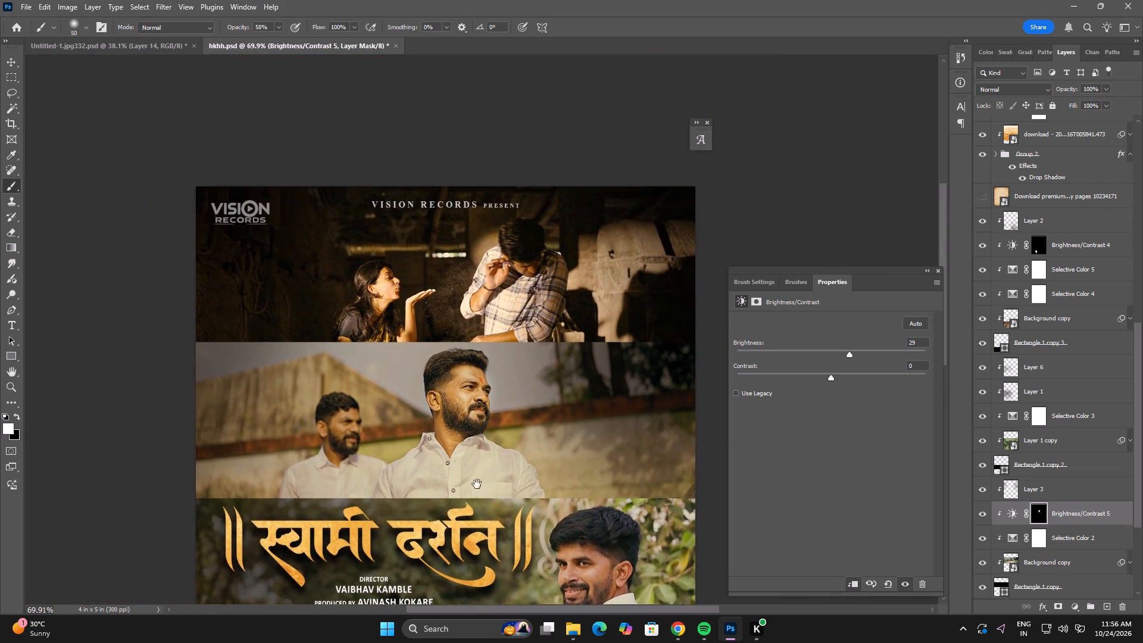
left_click_drag(477, 484, 467, 233)
left_click_drag(532, 424, 471, 387)
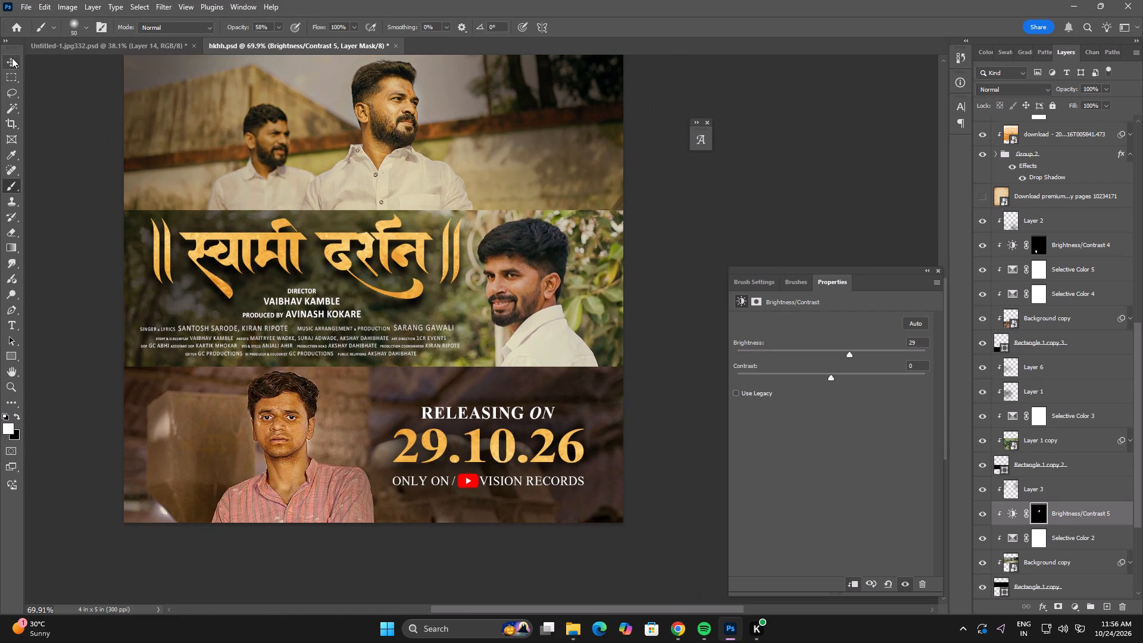
left_click(12, 56)
left_click(475, 273)
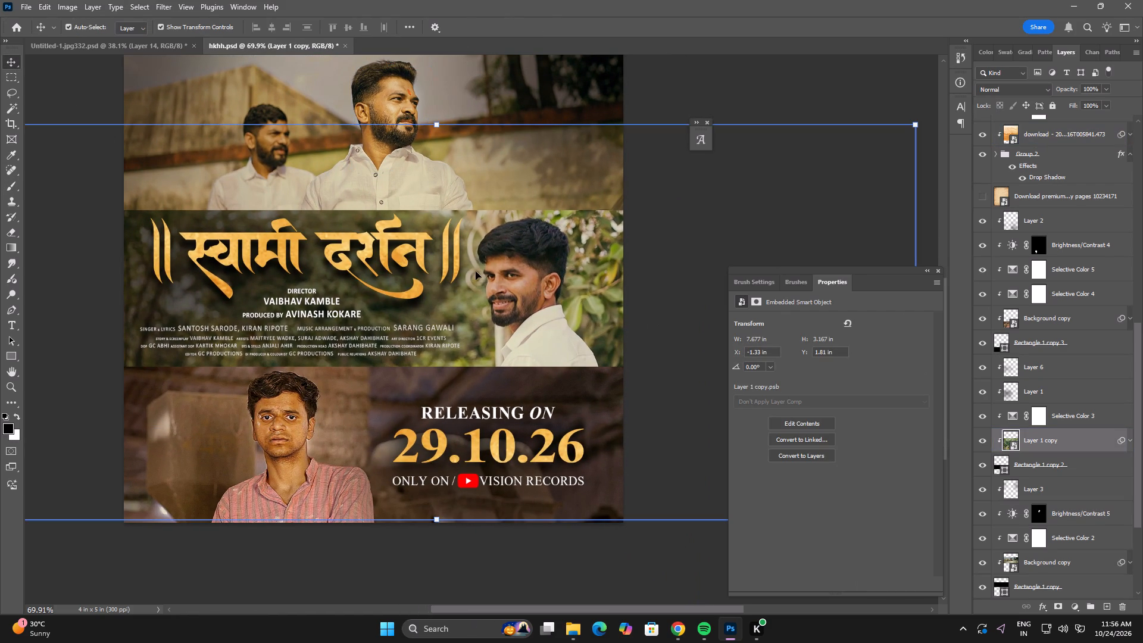
left_click(1068, 415)
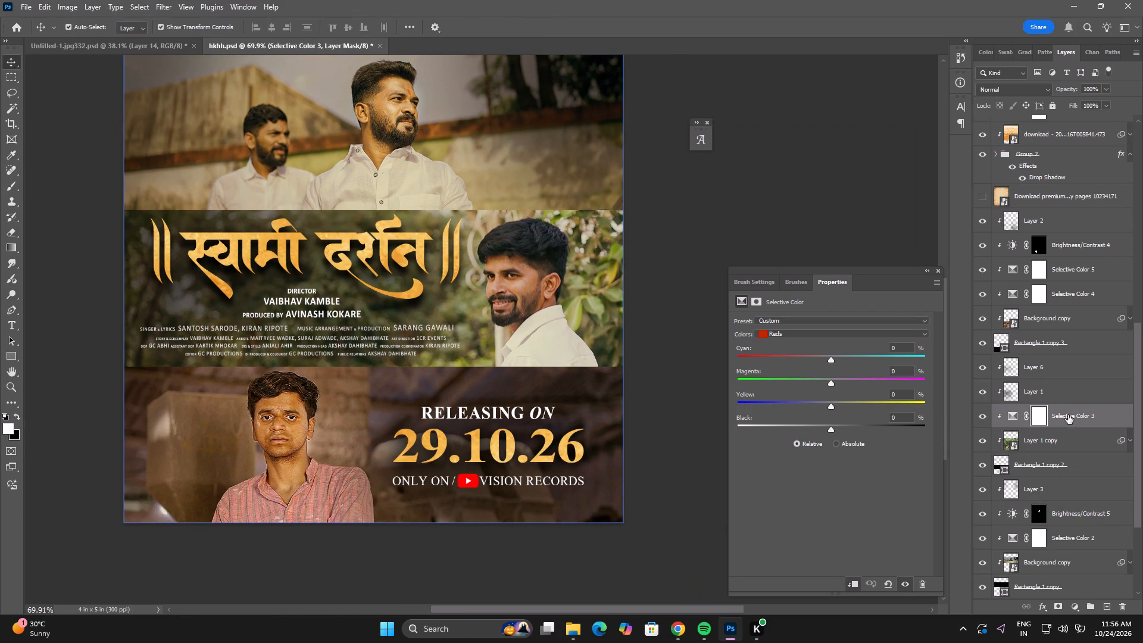
left_click(1077, 605)
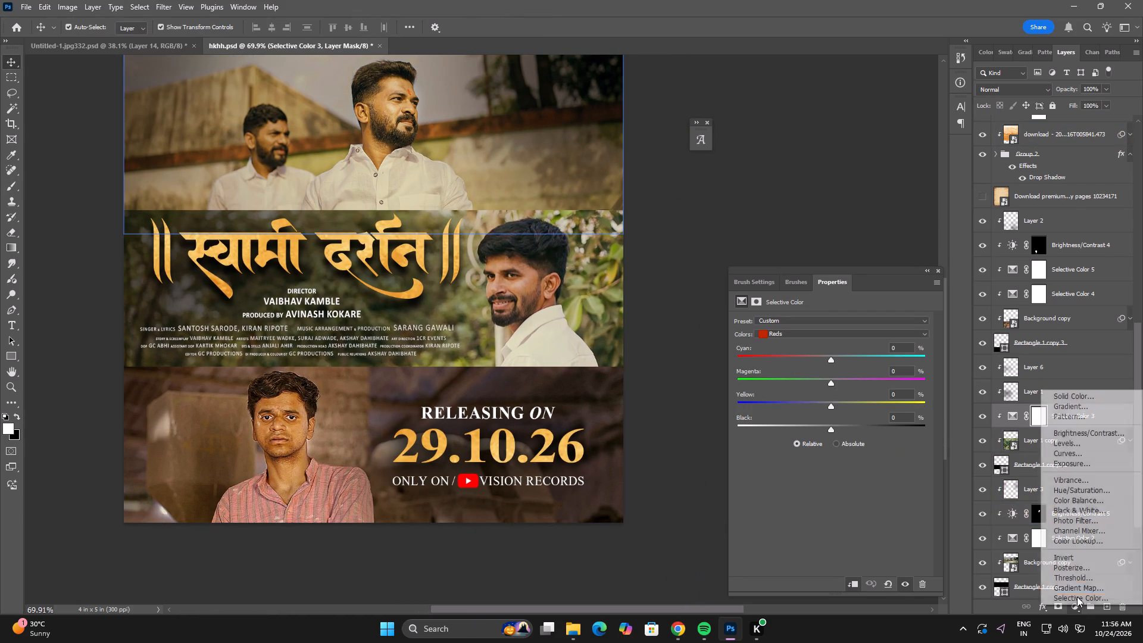
left_click(1080, 430)
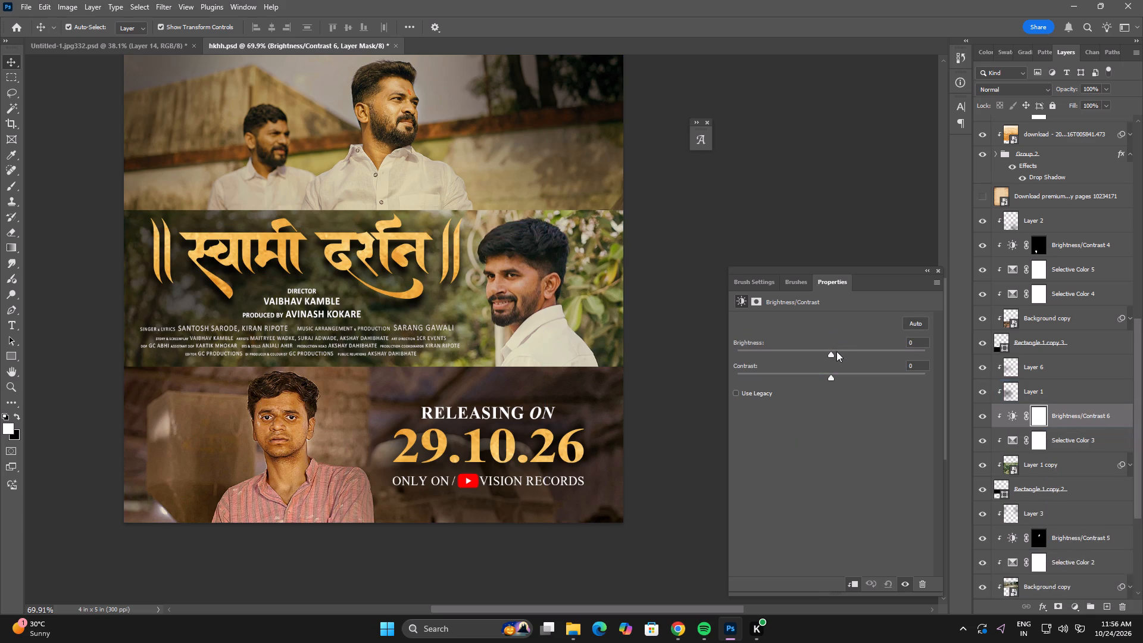
left_click_drag(836, 352, 854, 350)
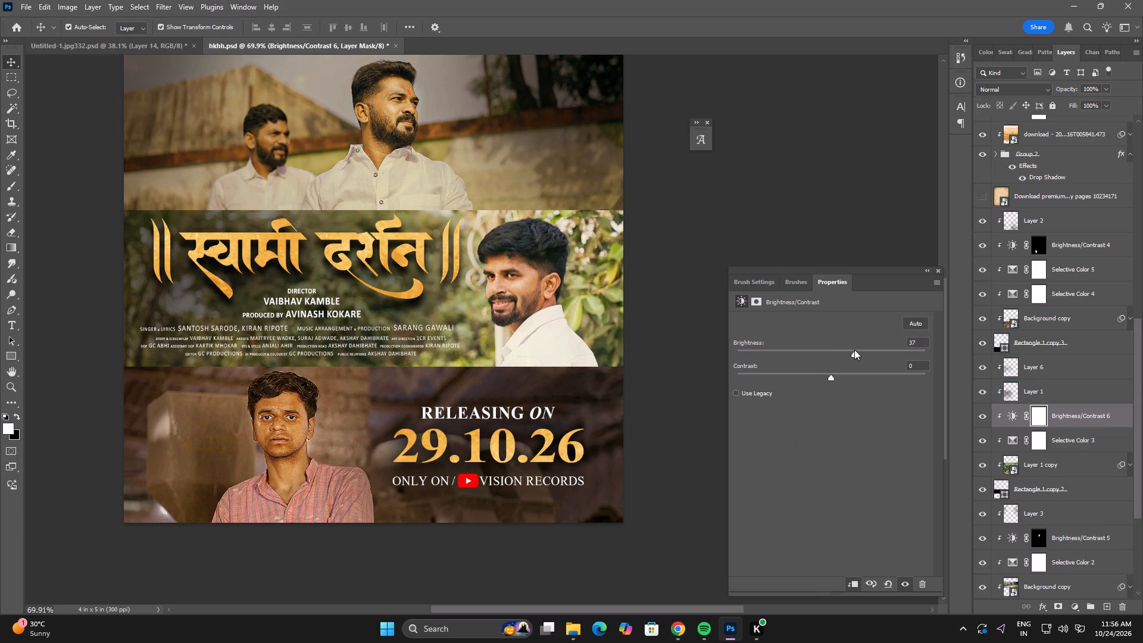
key("ctrl+i")
Paint white on the Brightness/Contrast 6 mask over the smiling man's cheek, forehead and nose.
scroll(519, 299, "up", 8, "alt")
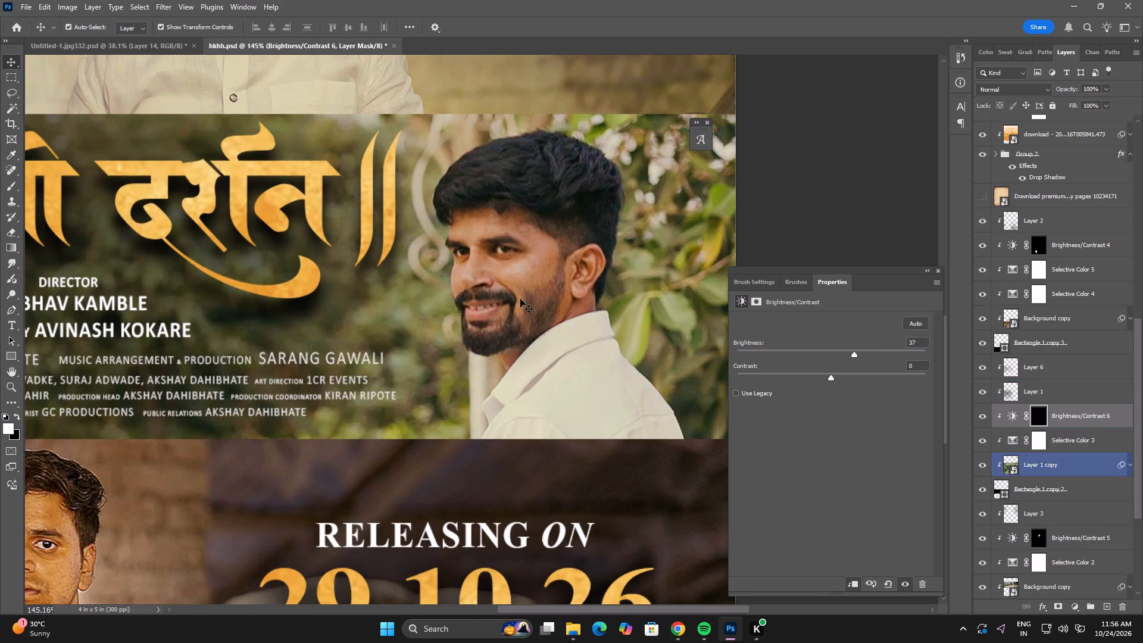
key("c")
type("bx")
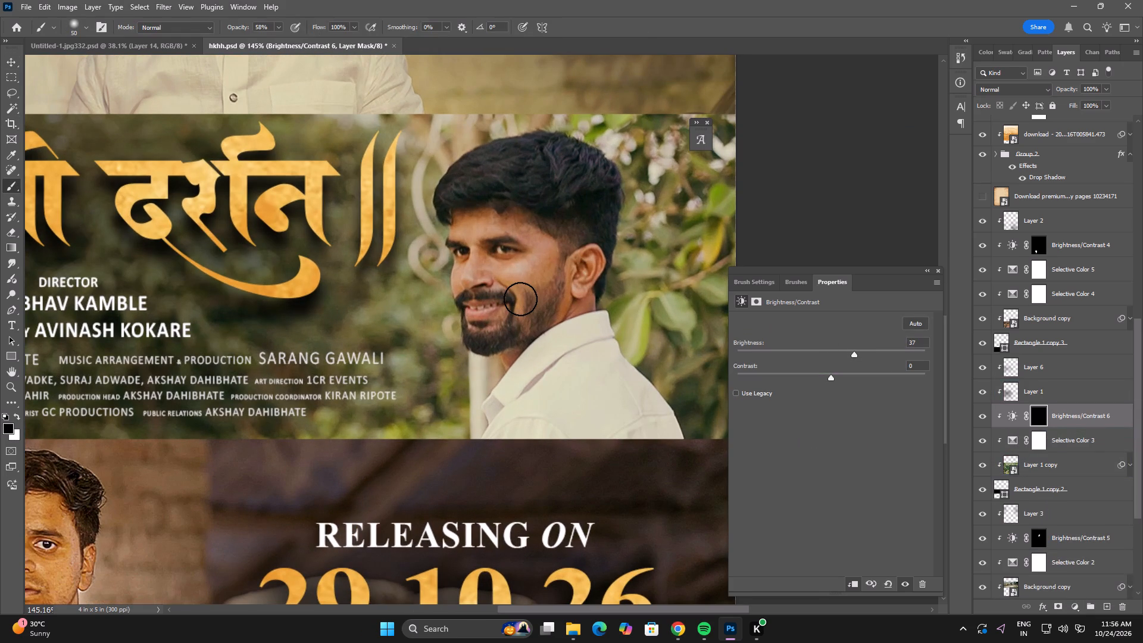
key("bracketleft")
left_click_drag(506, 273, 538, 285)
key("bracketright")
left_click_drag(516, 273, 529, 309)
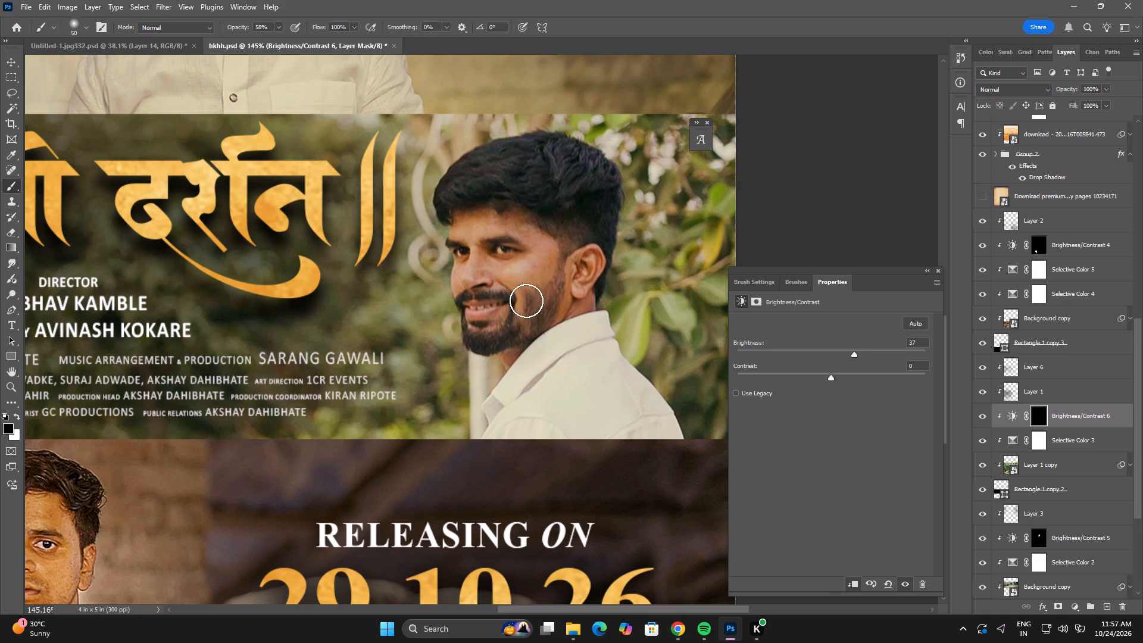
key("x")
left_click_drag(514, 282, 507, 242)
left_click_drag(482, 232, 486, 238)
left_click_drag(466, 264, 474, 269)
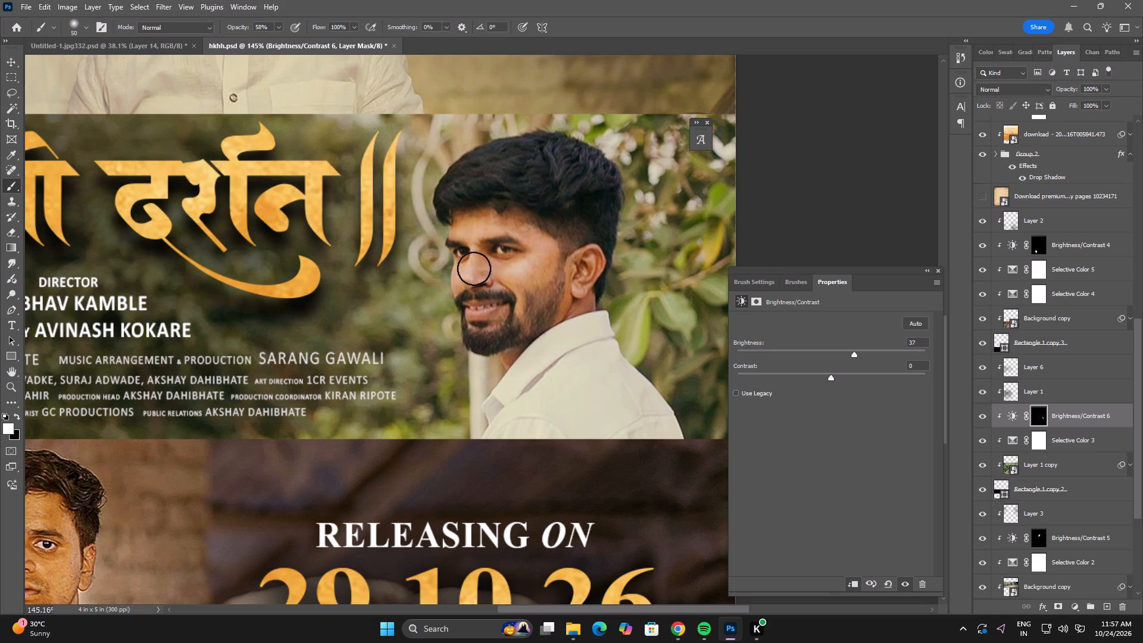
left_click_drag(474, 269, 488, 264)
Extend the white mask painting over the smiling man's ear, jaw and chin, and build it up on his forehead and nose.
left_click_drag(562, 288, 588, 263)
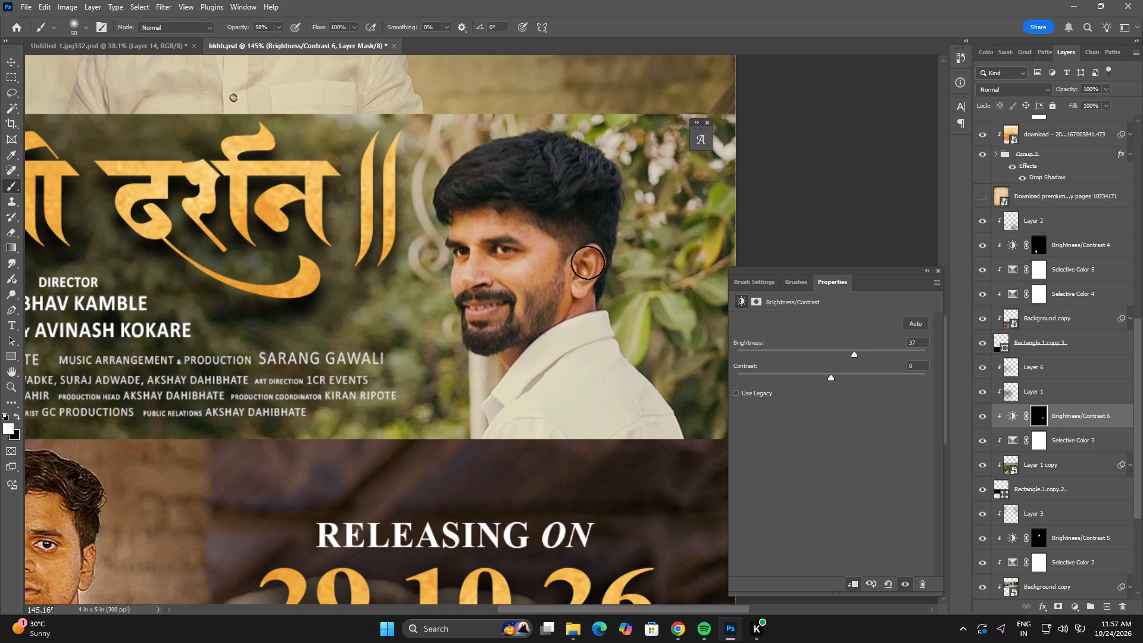
left_click_drag(588, 263, 555, 309)
left_click_drag(496, 323, 543, 300)
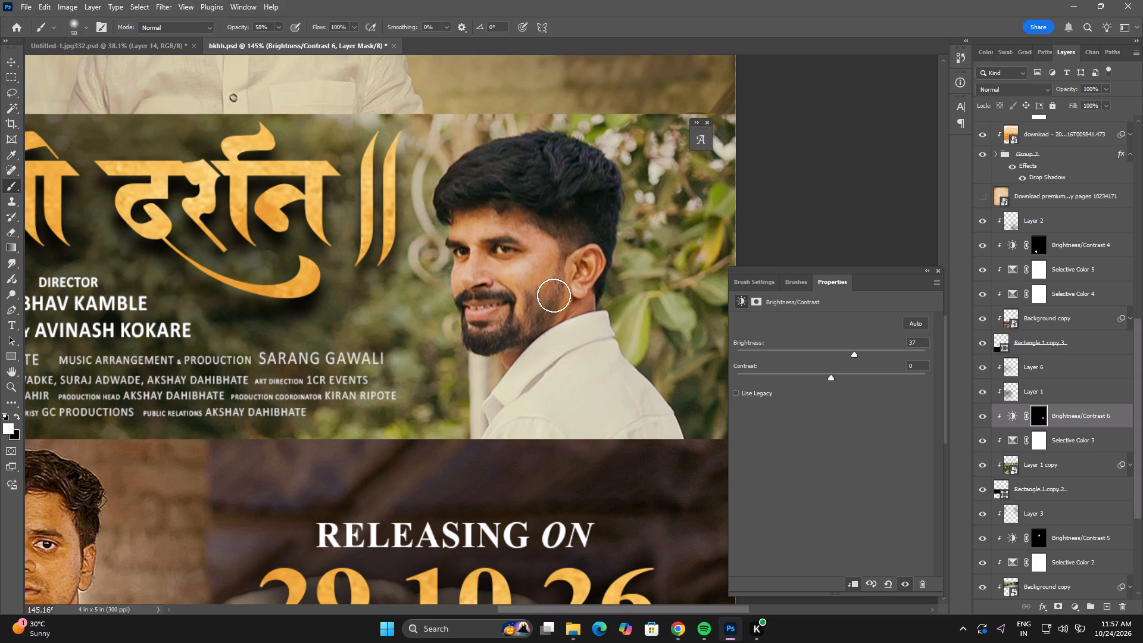
left_click_drag(577, 294, 530, 304)
left_click_drag(505, 225, 484, 216)
left_click_drag(471, 277, 495, 274)
left_click_drag(495, 274, 508, 341)
In the two-men photo's Selective Color 2 adjustment, set the Neutrals to cyan -4 and yellow -1.
scroll(495, 341, "down", 13, "alt")
key("space")
key("space")
key("space")
key("space")
key("space")
key("space")
key("space")
key("space")
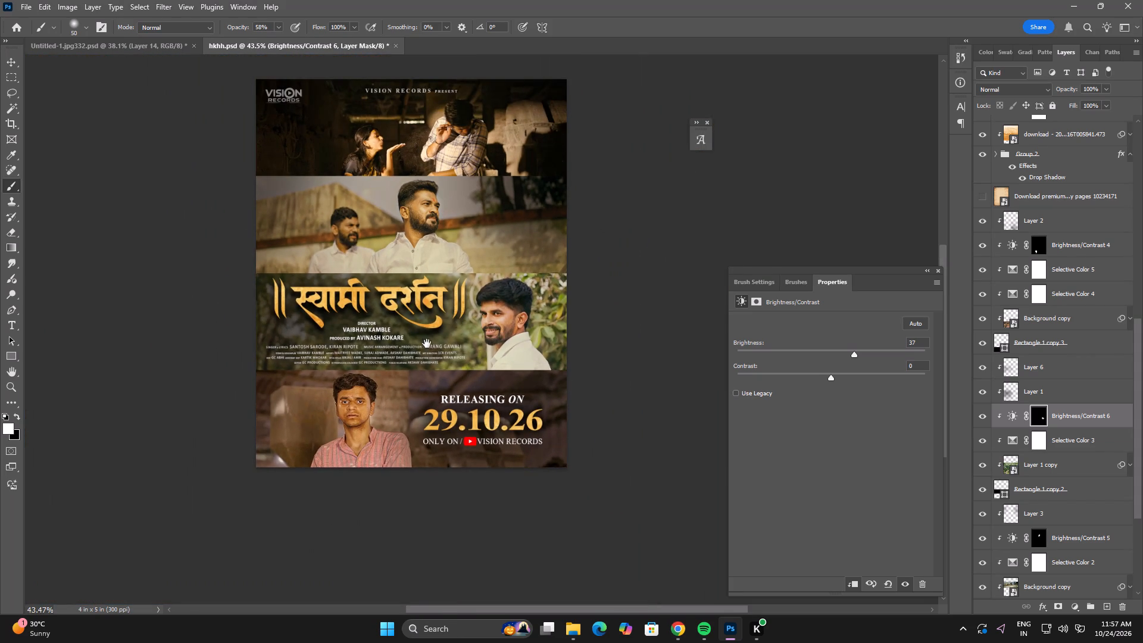
left_click_drag(428, 345, 437, 382)
left_click(11, 64)
left_click(398, 255)
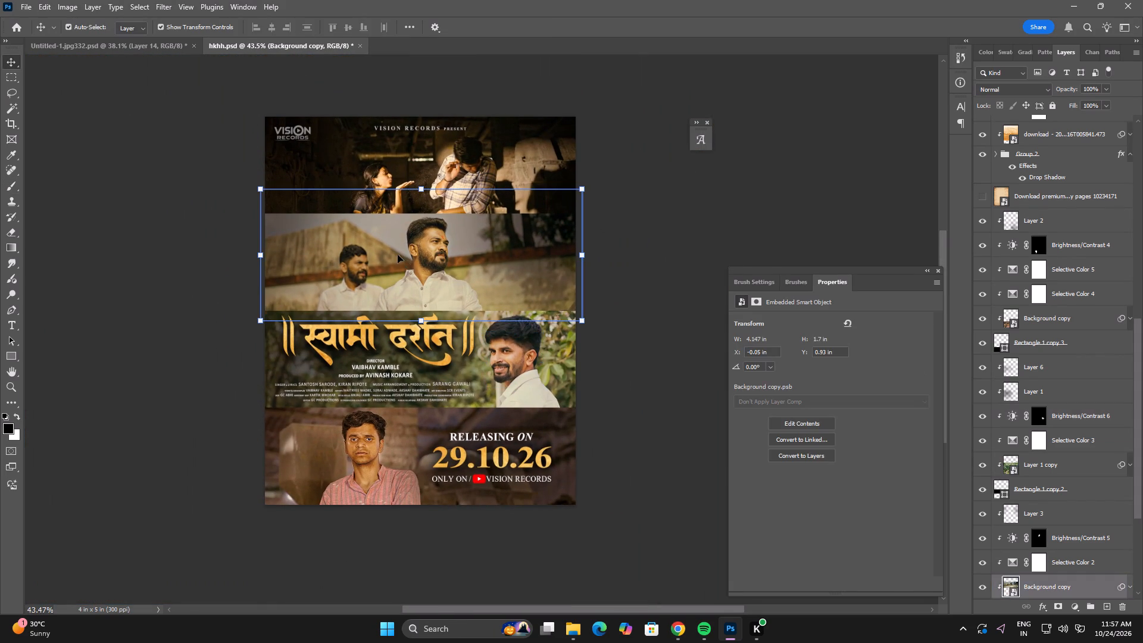
scroll(1063, 553, "down", 2)
double_click(1014, 514)
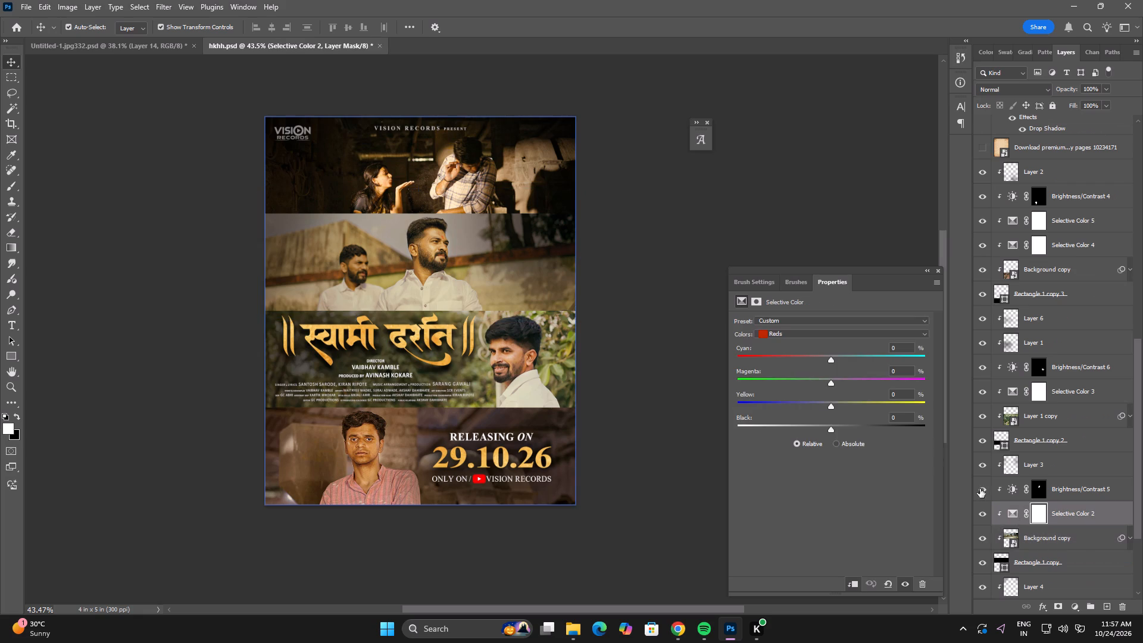
left_click(805, 335)
left_click(794, 408)
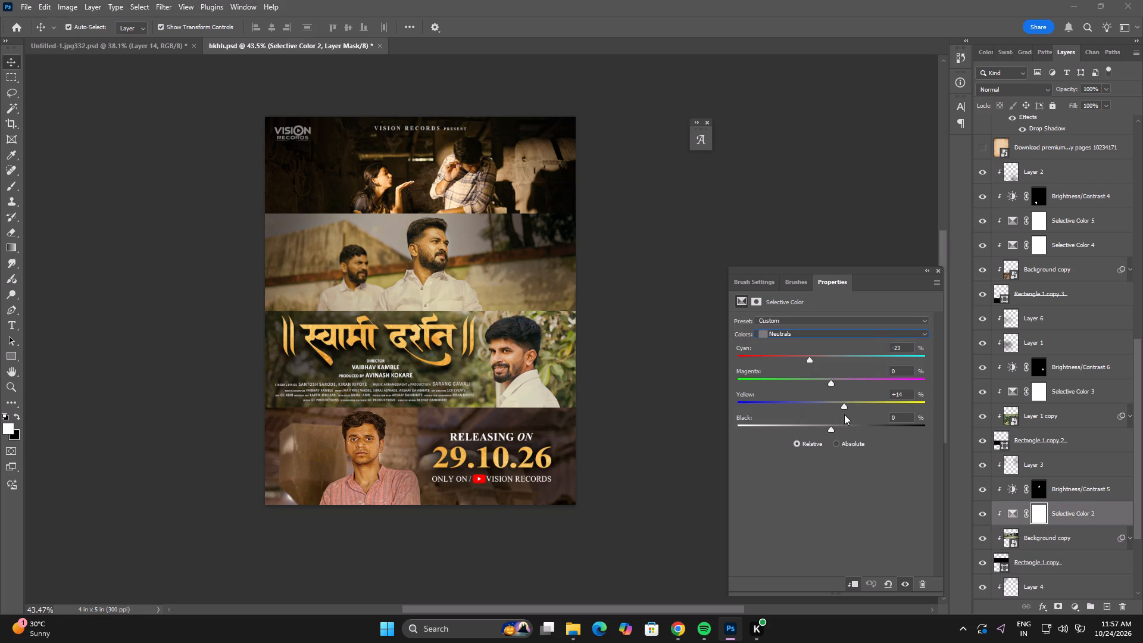
left_click_drag(842, 405, 836, 408)
left_click_drag(811, 357, 820, 360)
left_click_drag(820, 360, 820, 361)
left_click_drag(838, 407, 838, 407)
left_click_drag(838, 407, 830, 405)
left_click_drag(821, 358, 823, 361)
left_click_drag(823, 361, 825, 363)
left_click_drag(825, 363, 827, 363)
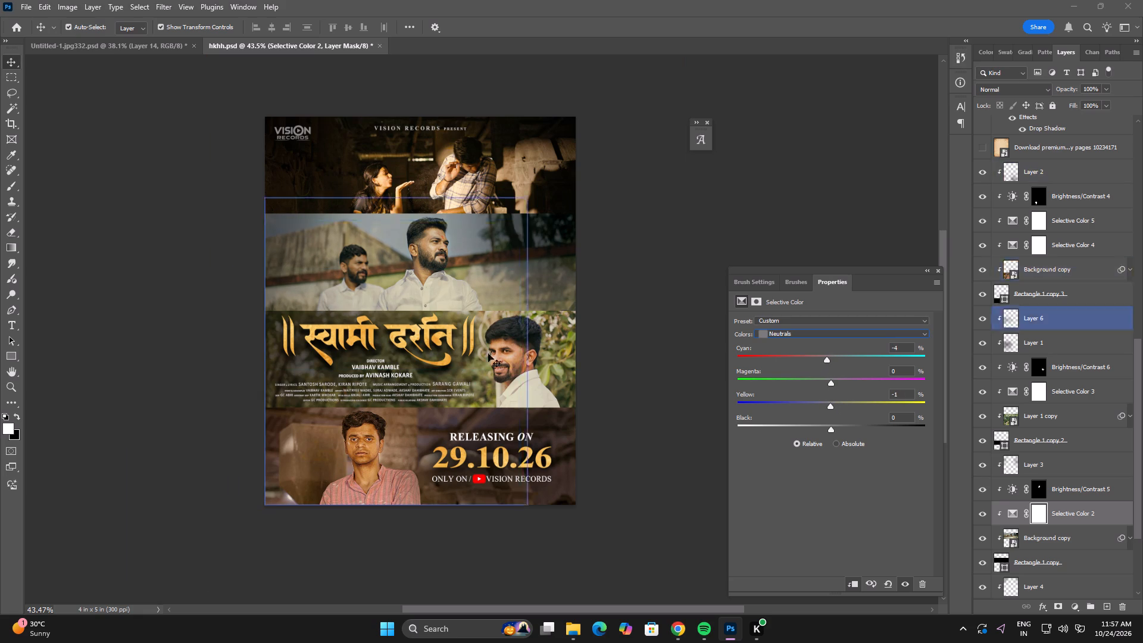
Add a Color Balance adjustment above Selective Color 3 for the smiling man's photo, with the midtones' cyan-red balance at +22.
left_click(526, 347)
left_click(1075, 394)
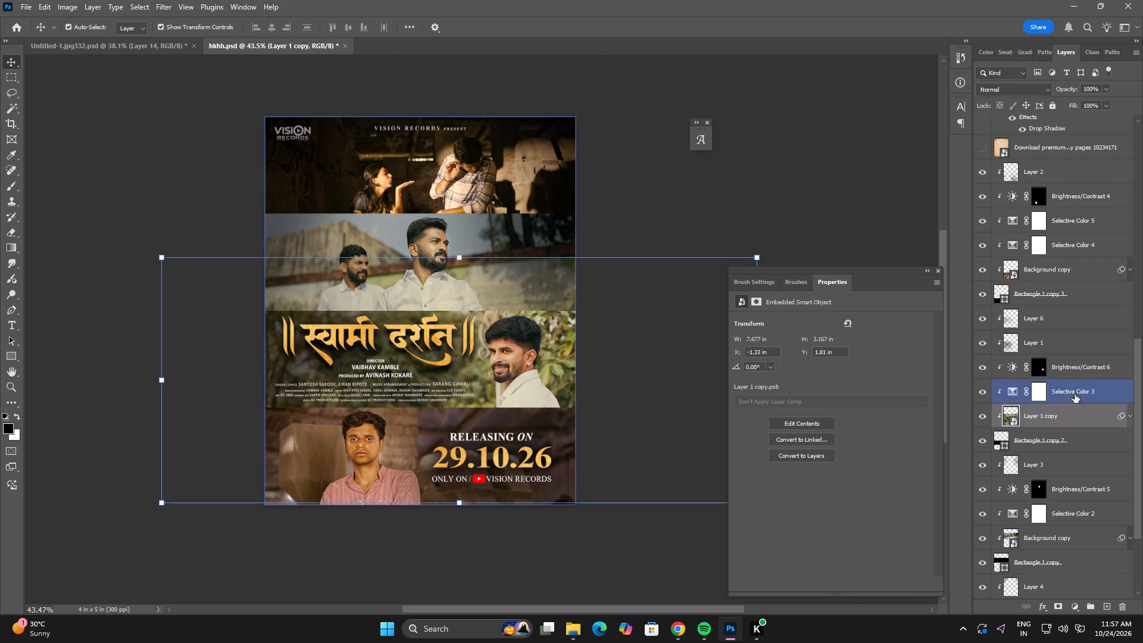
left_click(1073, 608)
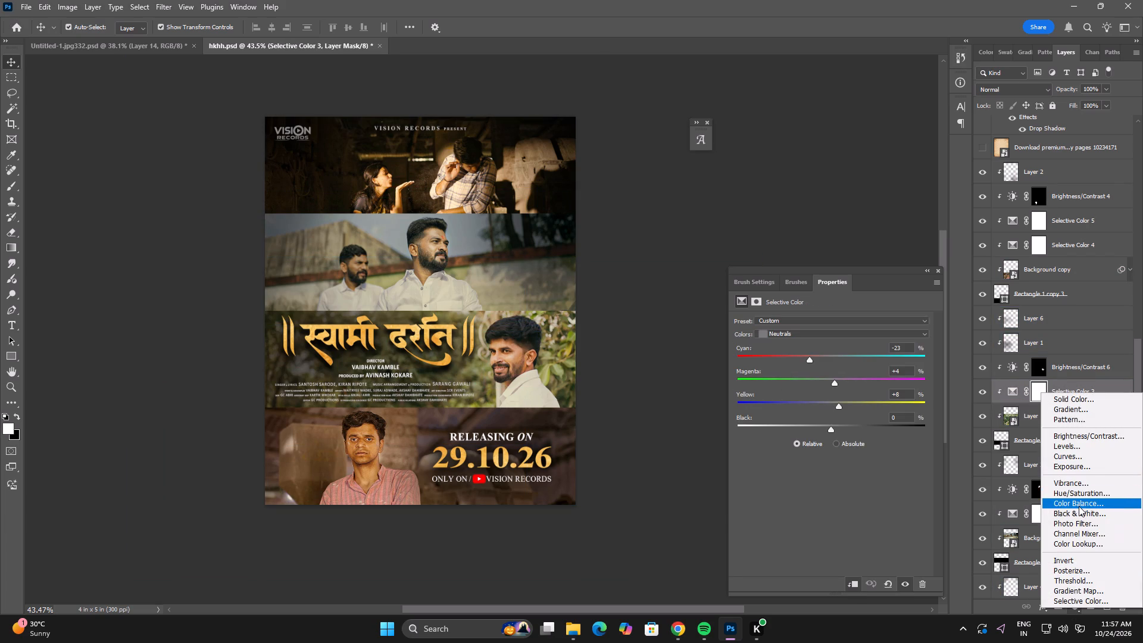
left_click(1078, 504)
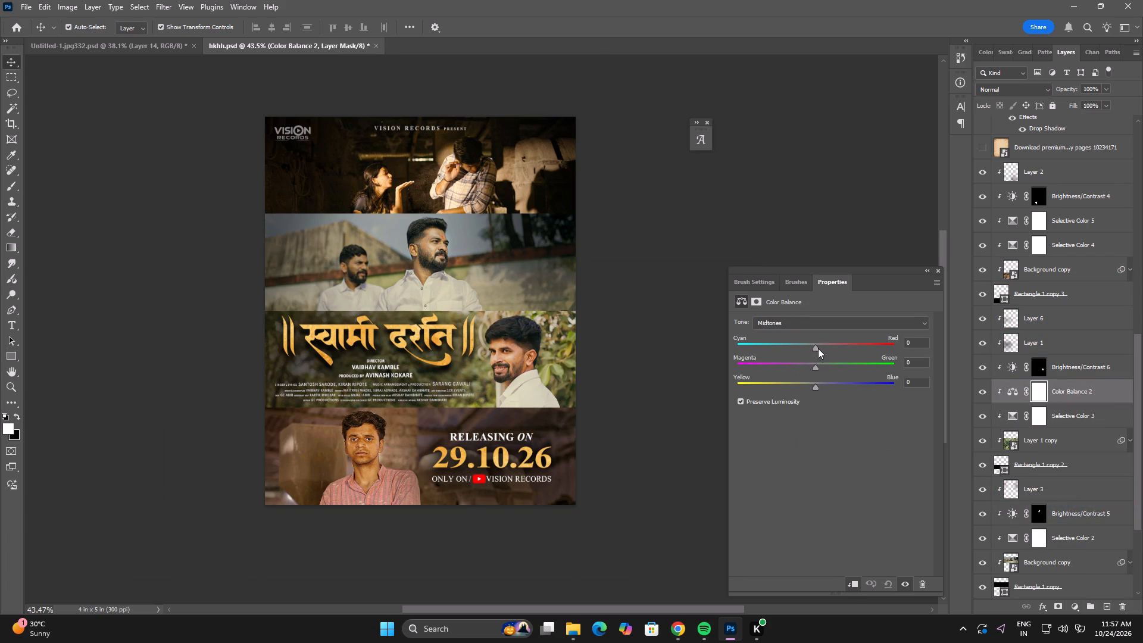
left_click_drag(815, 347, 833, 355)
In the smiling man's Color Balance 2 adjustment, set the midtones to cyan-red +6 and yellow-blue -7.
left_click_drag(833, 355, 832, 354)
left_click_drag(832, 354, 826, 355)
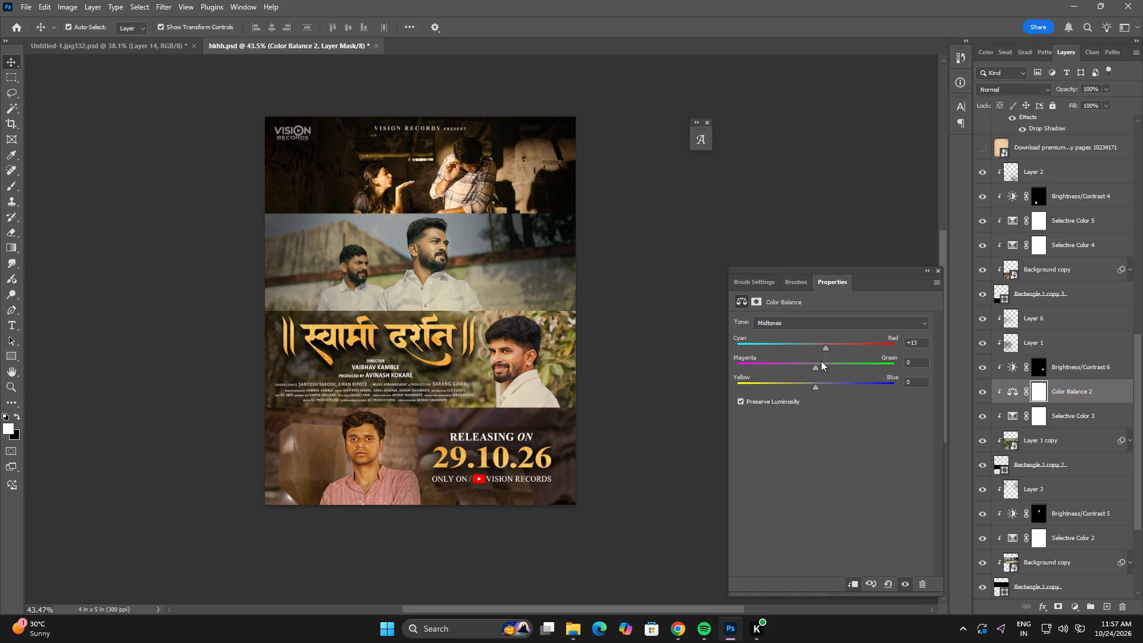
left_click(823, 349)
left_click_drag(814, 387, 805, 386)
left_click_drag(805, 386, 805, 383)
left_click_drag(805, 383, 810, 382)
Add a Vibrance adjustment above Color Balance 2 for the smiling man's photo, with vibrance at +19.
left_click(1073, 608)
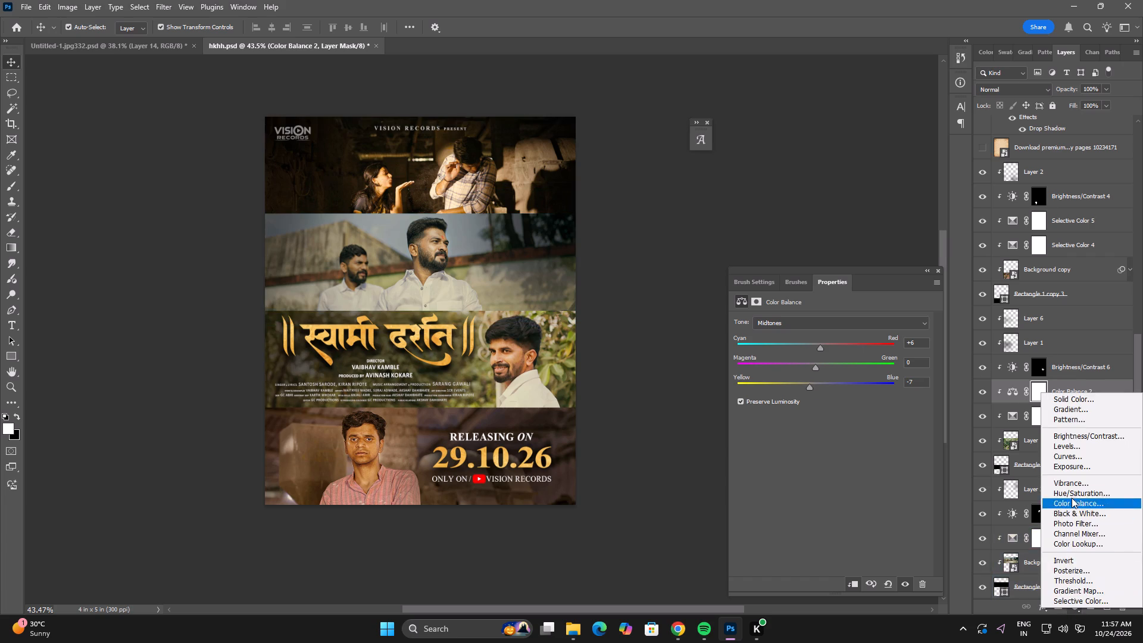
left_click(1072, 483)
left_click_drag(832, 331, 863, 335)
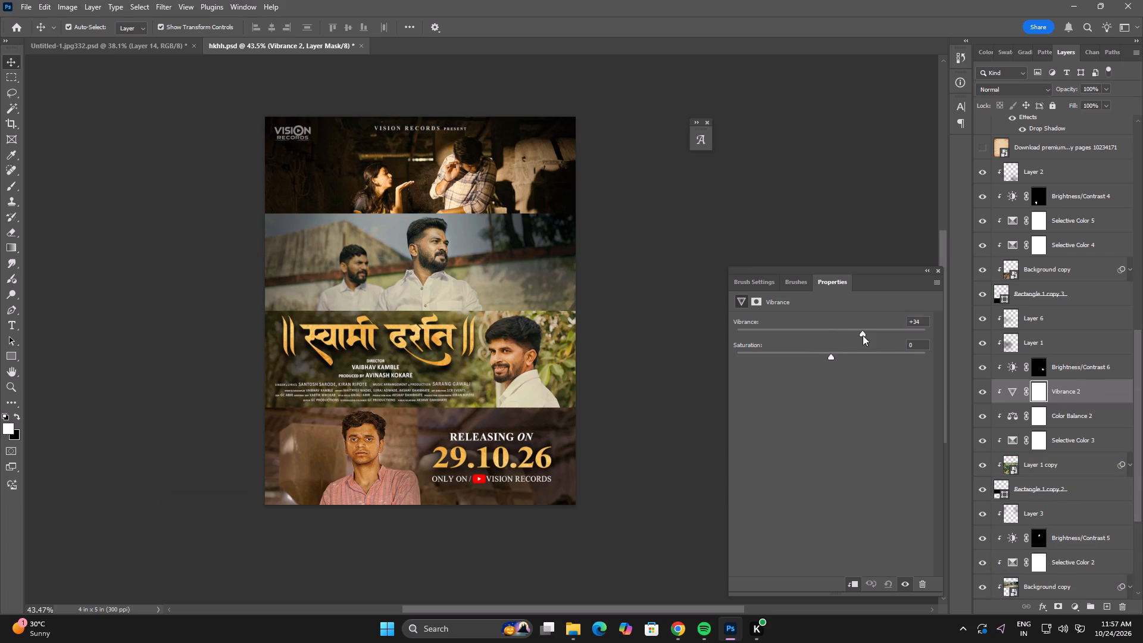
left_click_drag(863, 335, 849, 336)
left_click(680, 295)
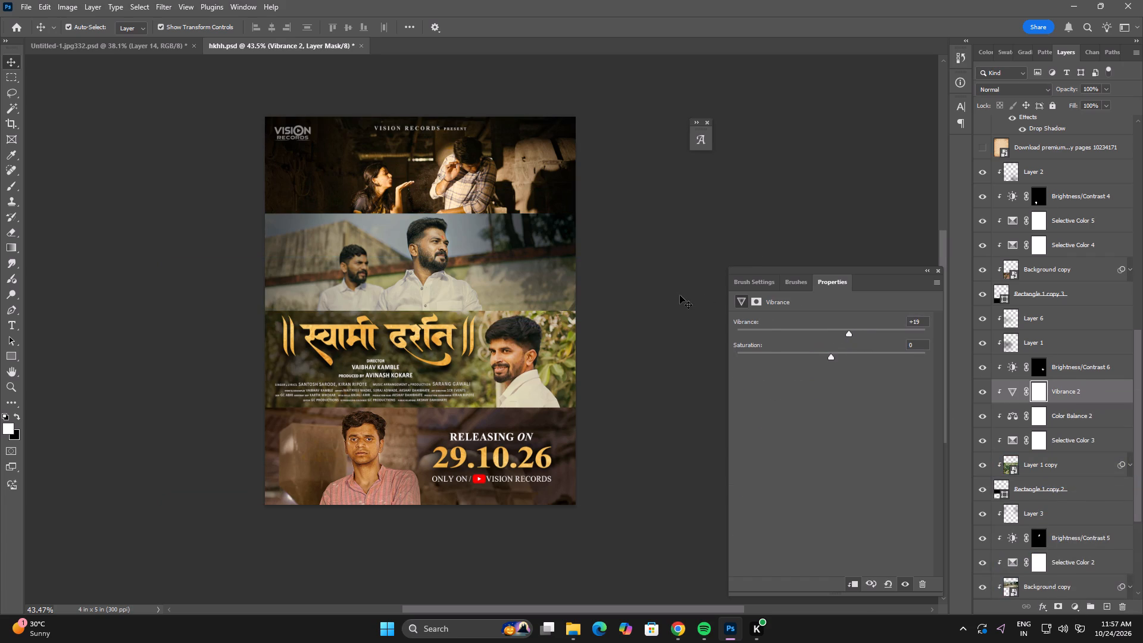
left_click(680, 295)
Set the opacity of the Vision Records logo in the poster's upper corner to 71%.
key("f")
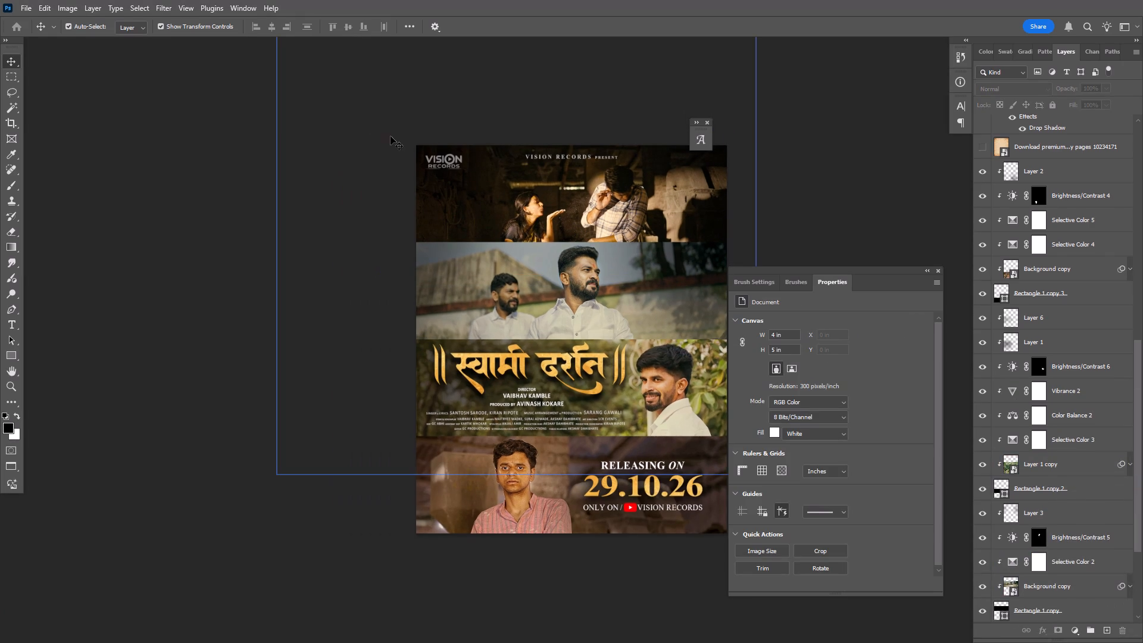
left_click(445, 160)
left_click_drag(1065, 90, 1076, 95)
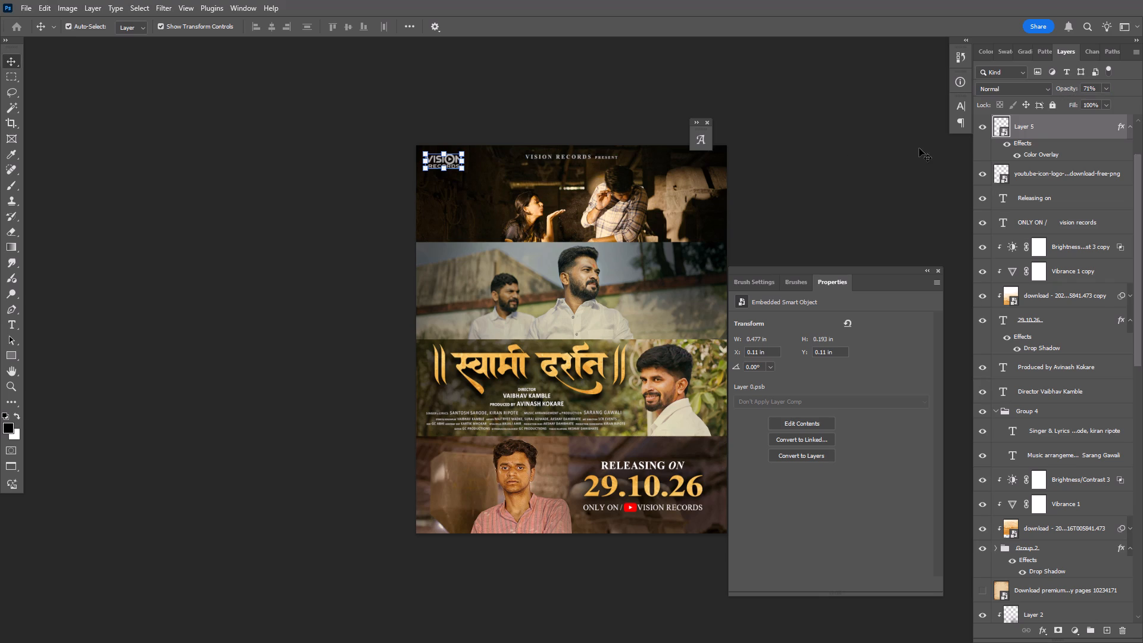
left_click(919, 149)
Set the words "VISION RECORDS" in the line beneath the release date to the Bold font style.
key("space")
key("space")
key("space")
key("space")
key("space")
key("space")
key("space")
key("space")
key("space")
key("space")
key("space")
key("space")
key("space")
key("space")
key("space")
key("space")
key("space")
key("space")
left_click_drag(548, 370, 385, 336)
left_click(674, 251)
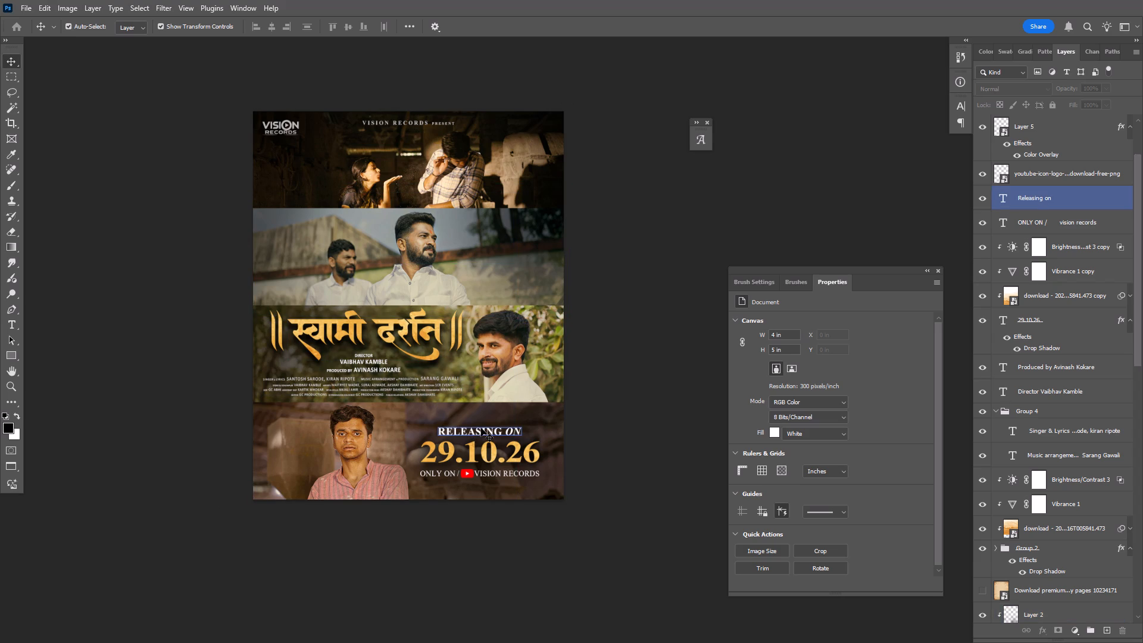
double_click(527, 473)
left_click_drag(476, 475, 559, 485)
left_click(854, 366)
left_click(829, 410)
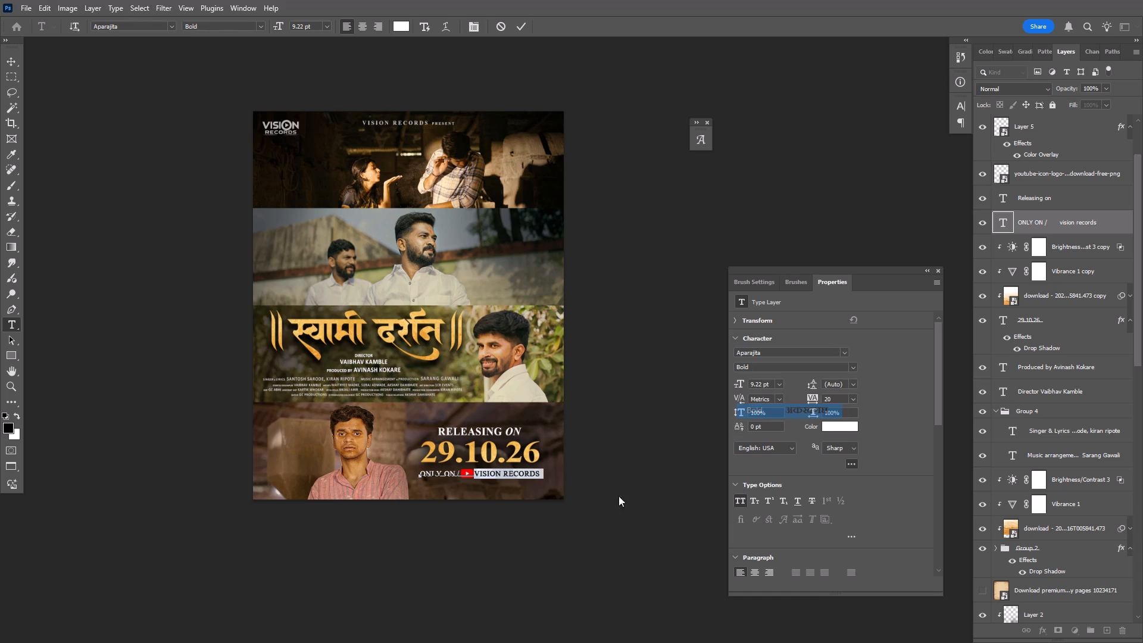
left_click(598, 523)
left_click(638, 518)
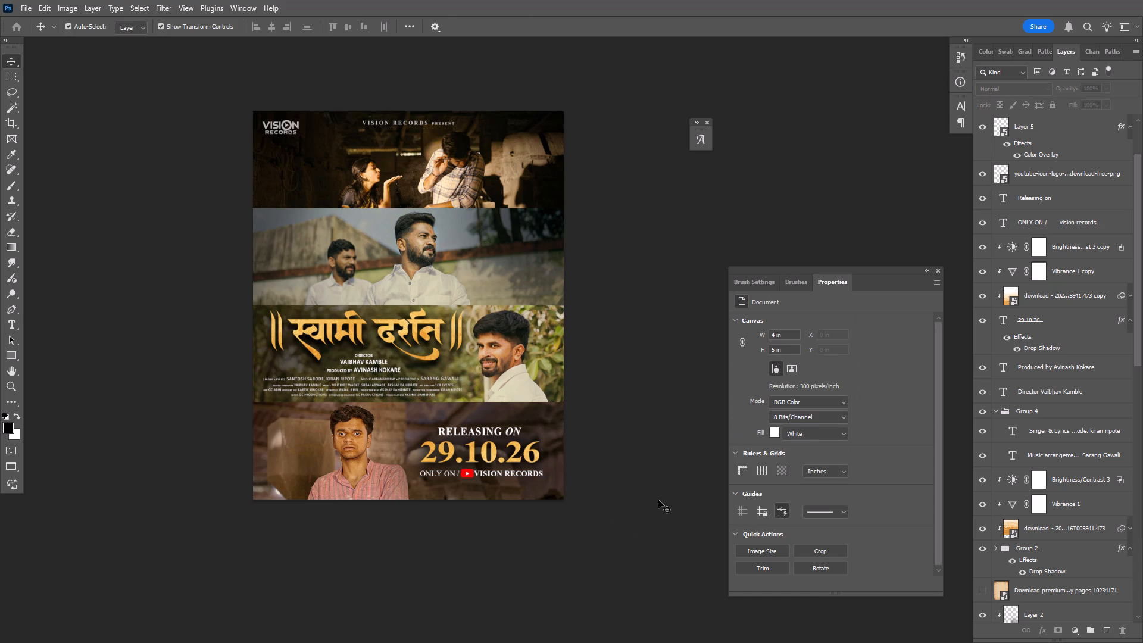
Scale the "ONLY ON / VISION RECORDS" text together with its YouTube icon to 97.55%, fitting the release date's width.
scroll(552, 485, "up", 11, "alt")
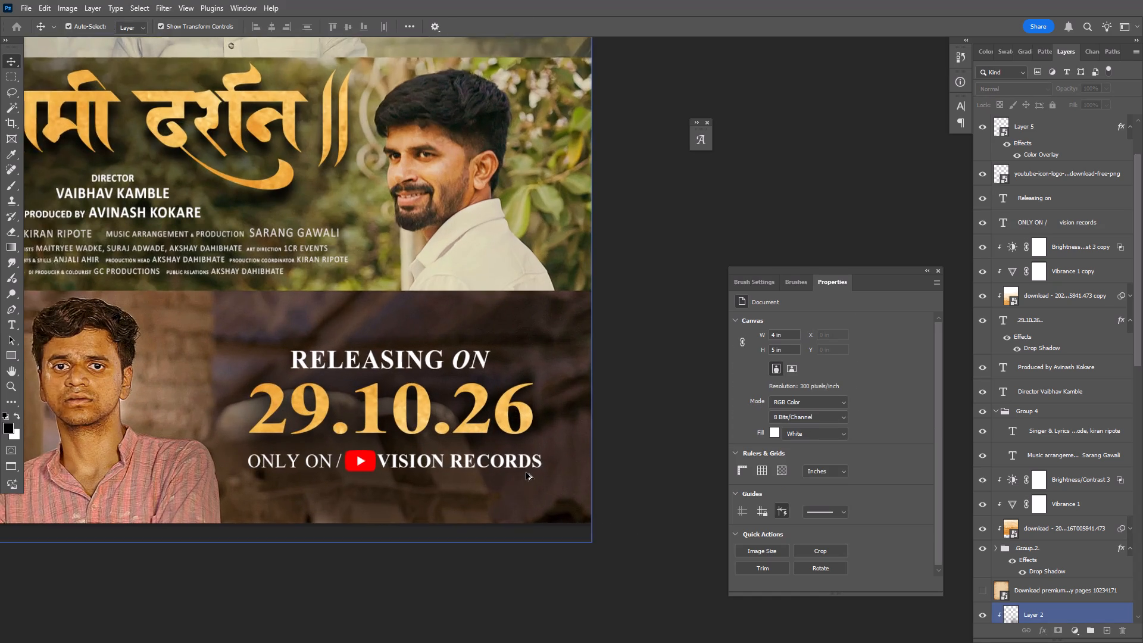
left_click(523, 462)
left_click(338, 461, "shift")
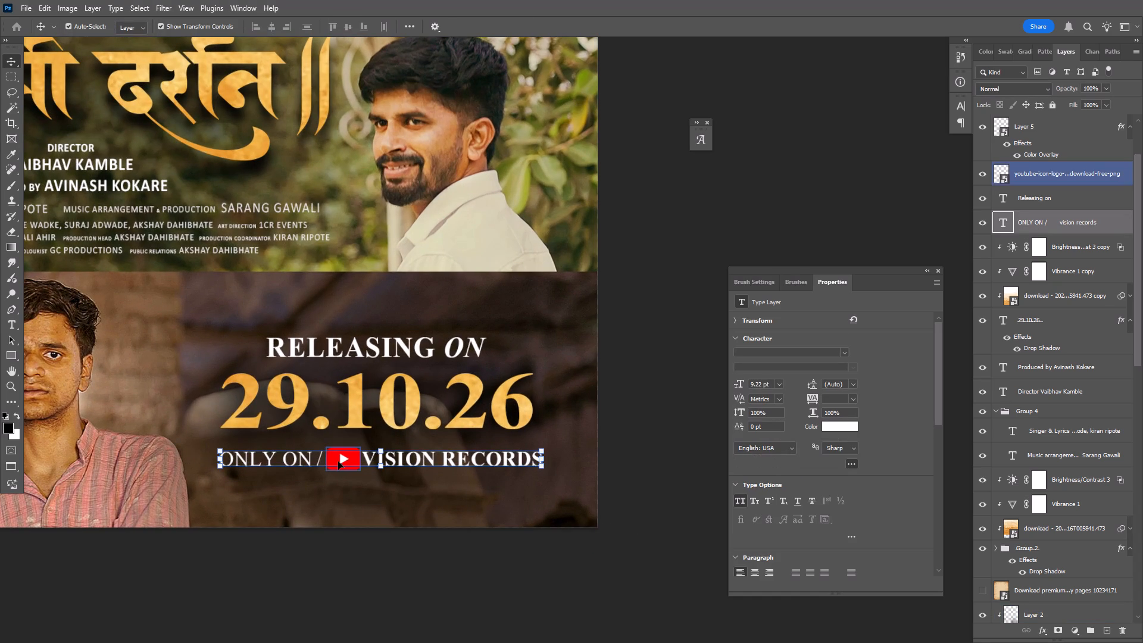
left_click_drag(545, 464, 538, 463)
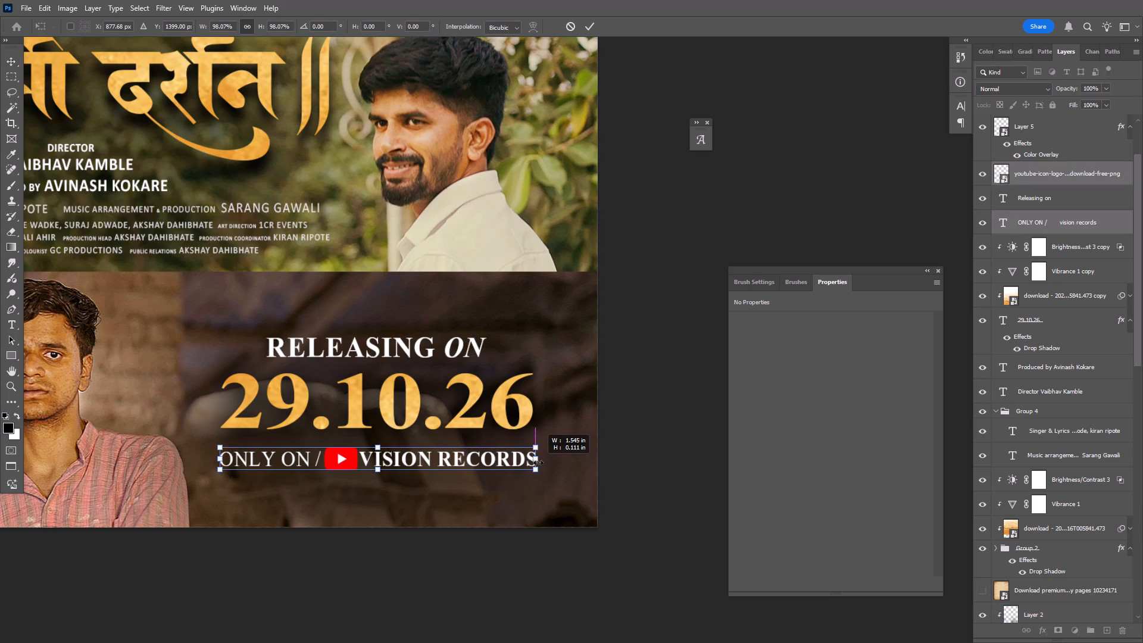
left_click_drag(538, 463, 535, 462)
left_click(221, 461)
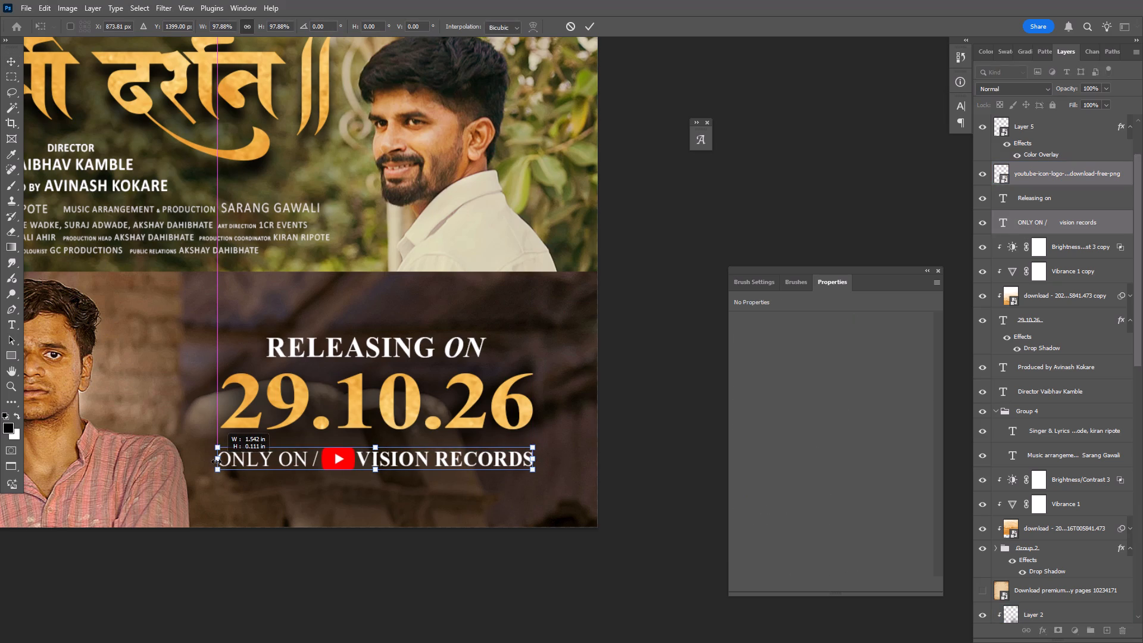
double_click(232, 460)
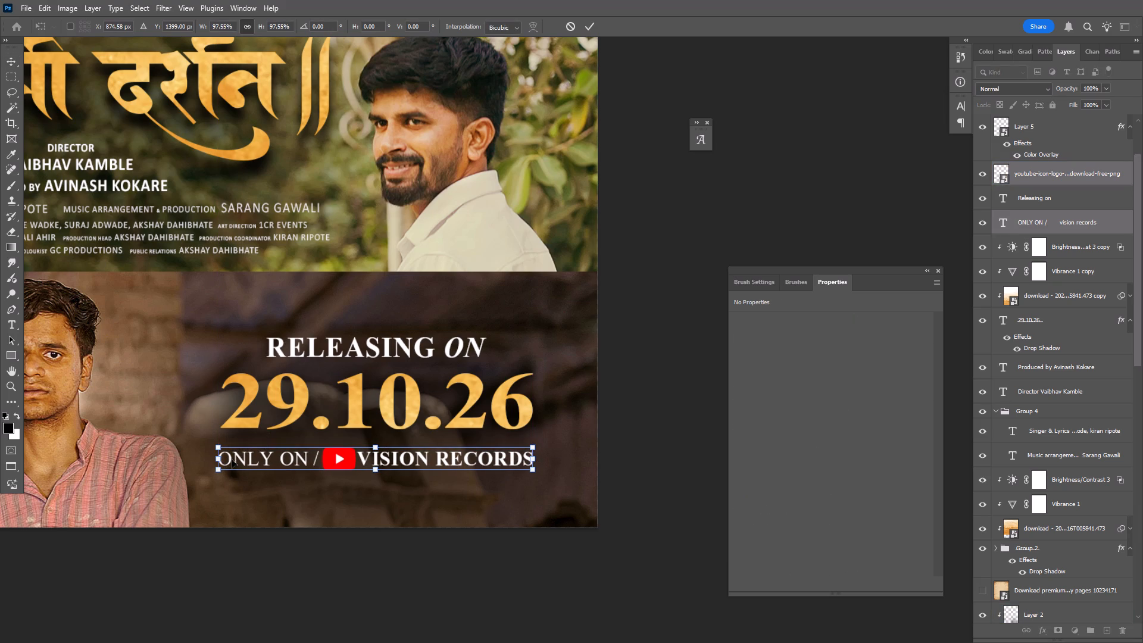
scroll(298, 460, "down", 10, "alt")
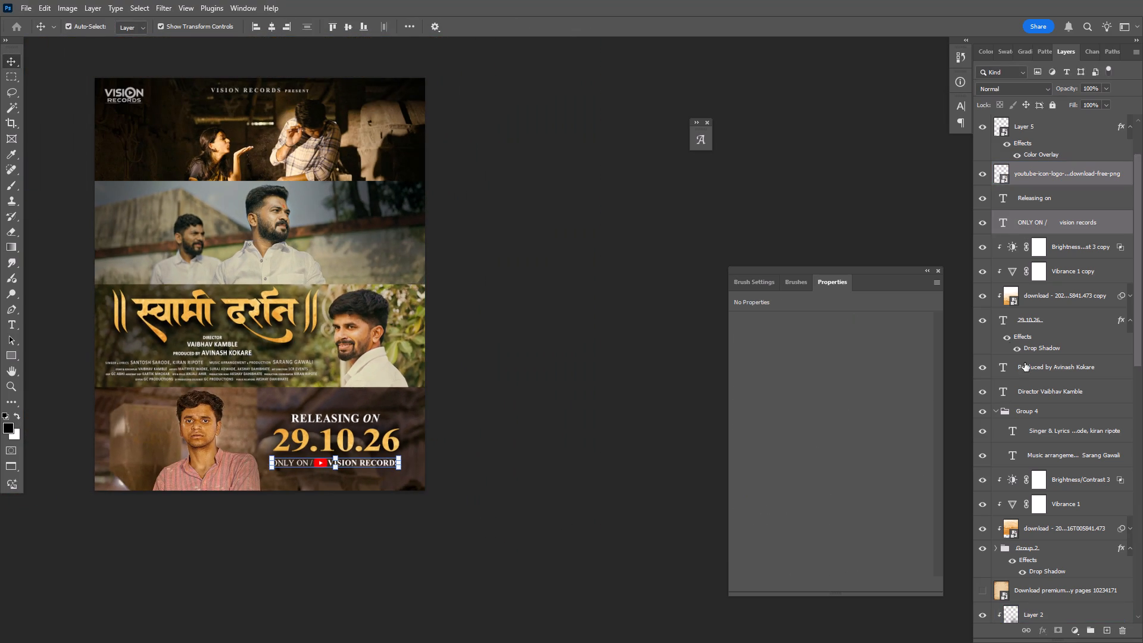
left_click(511, 490)
Preview the hidden overlay layer on the poster, then delete it.
scroll(511, 489, "down", 1, "alt")
key("space")
key("space")
key("space")
key("space")
key("space")
key("space")
key("space")
key("space")
key("space")
key("space")
key("space")
key("space")
key("space")
key("space")
left_click_drag(497, 438, 524, 454)
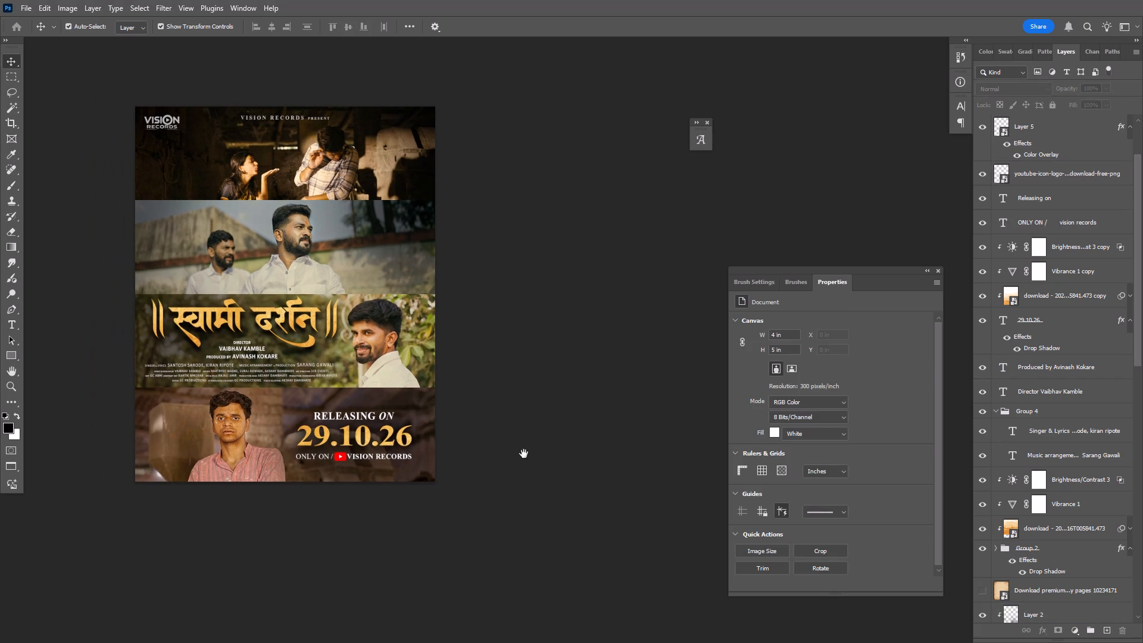
left_click_drag(524, 454, 539, 467)
scroll(539, 466, "down", 1, "alt")
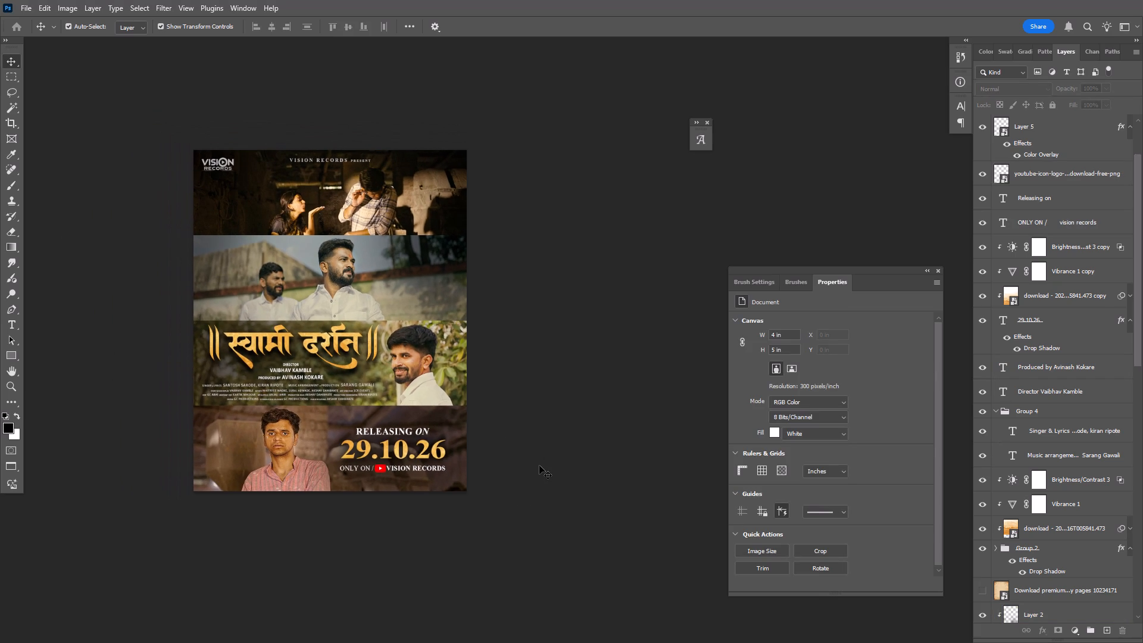
scroll(1071, 410, "up", 9)
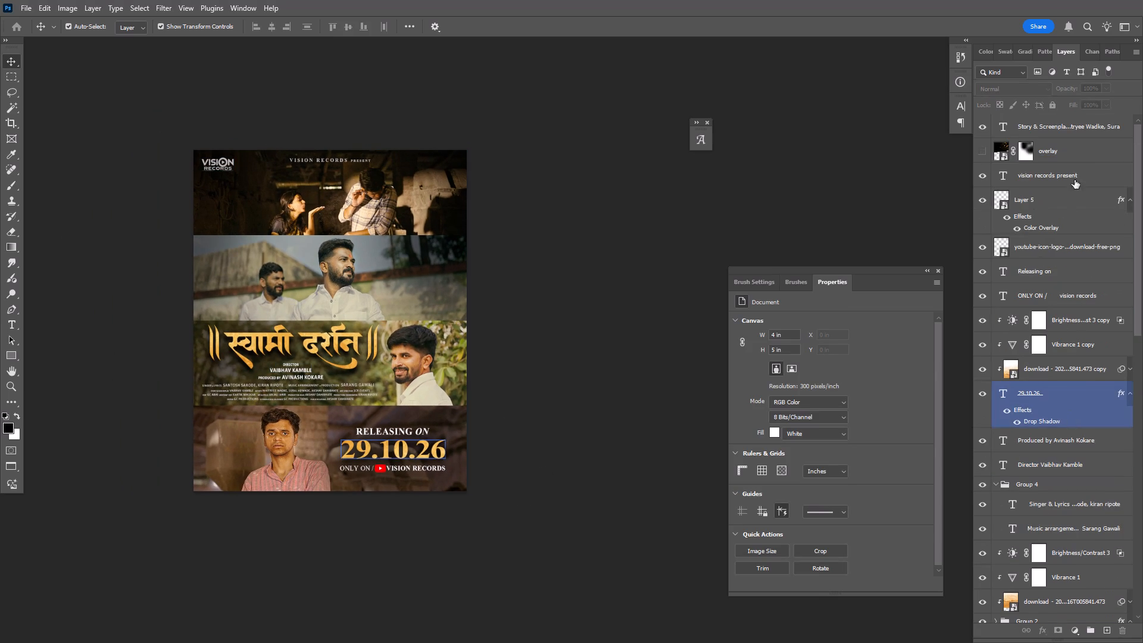
left_click(1079, 154)
left_click(982, 152)
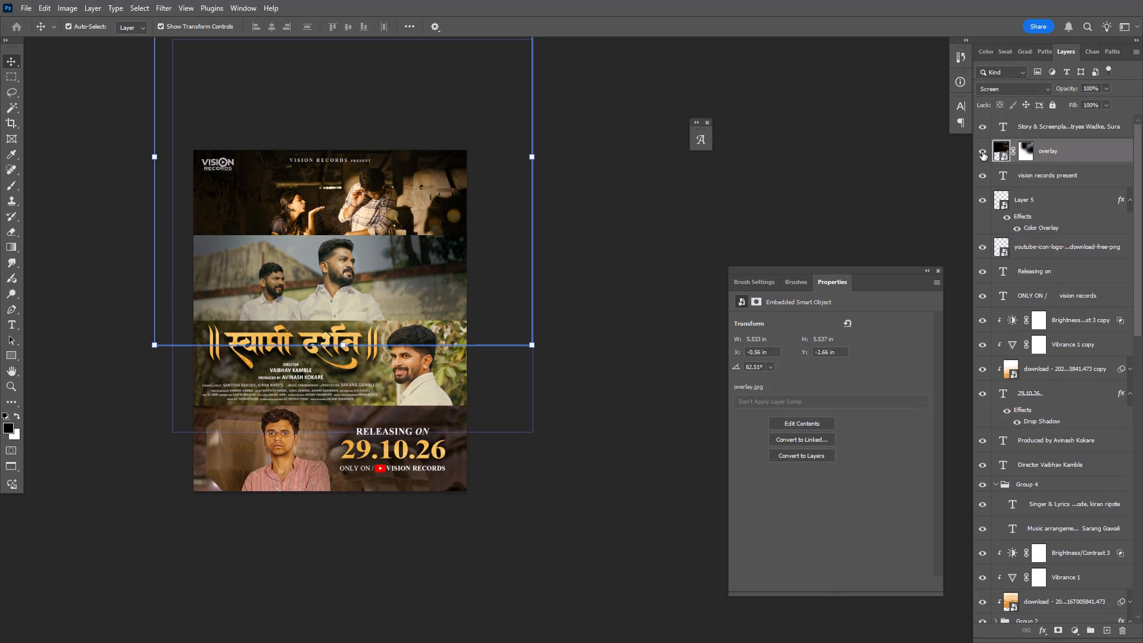
left_click(982, 152)
left_click(1046, 154)
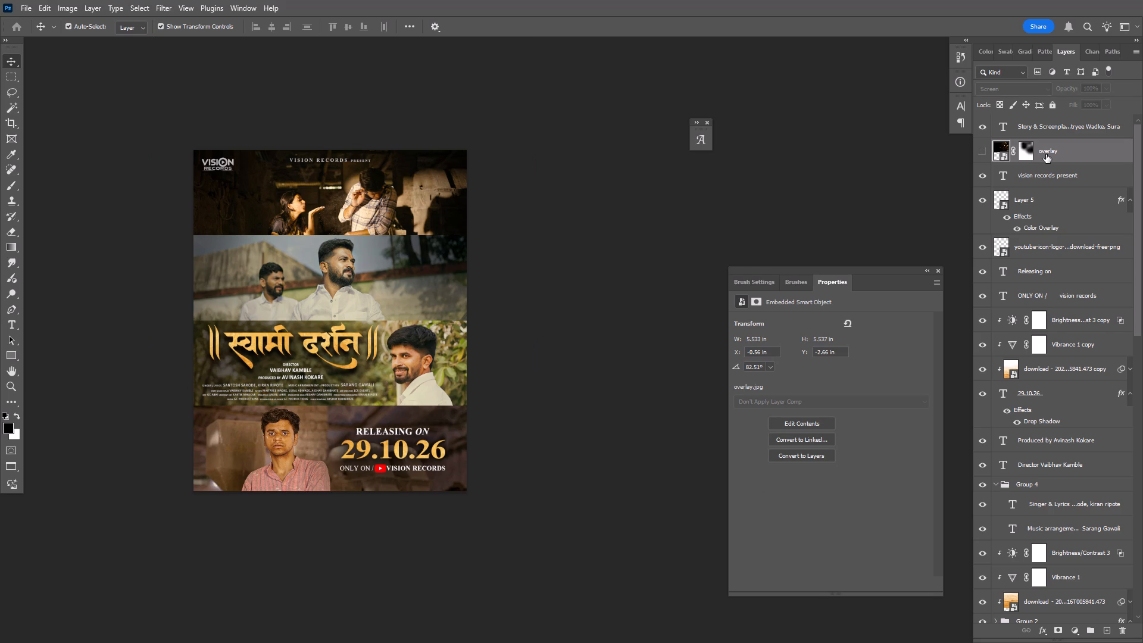
key("BackSpace")
Hide the song title group, the credits, the release texts and the logo layers so only the photo strips show.
left_click(1040, 123)
scroll(1040, 123, "up", 1)
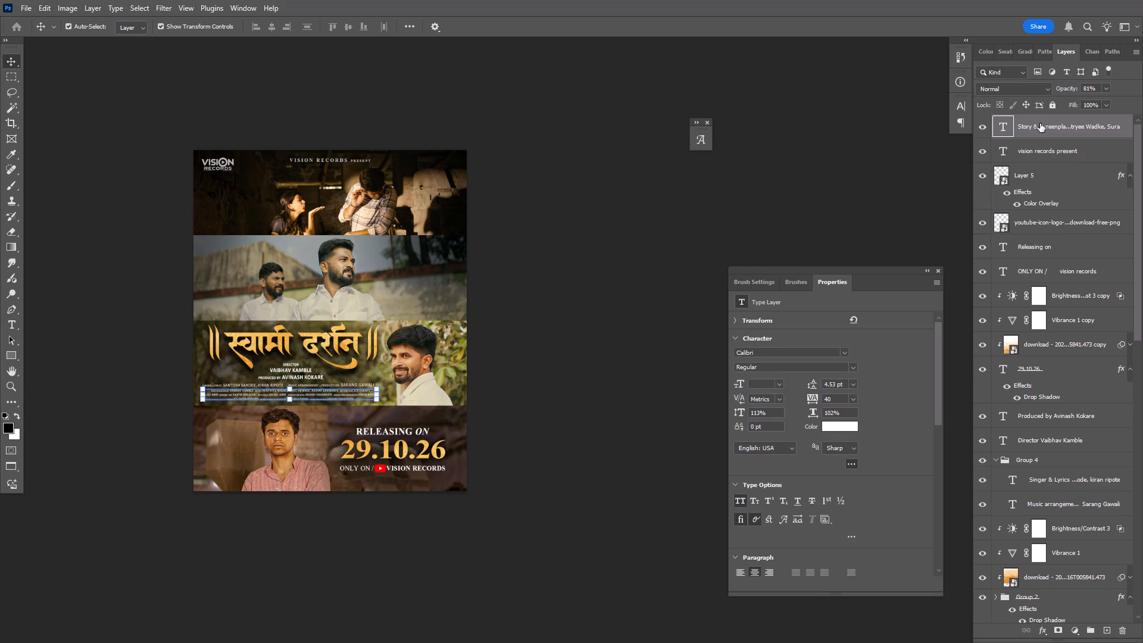
scroll(1040, 123, "up", 6)
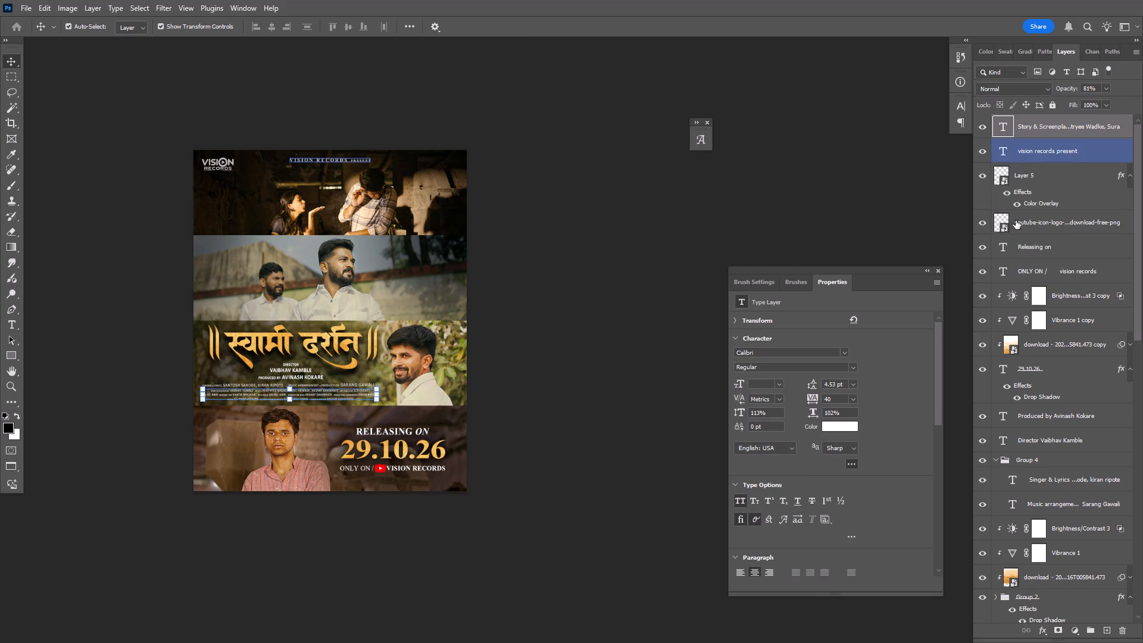
left_click(994, 460)
left_click(983, 545)
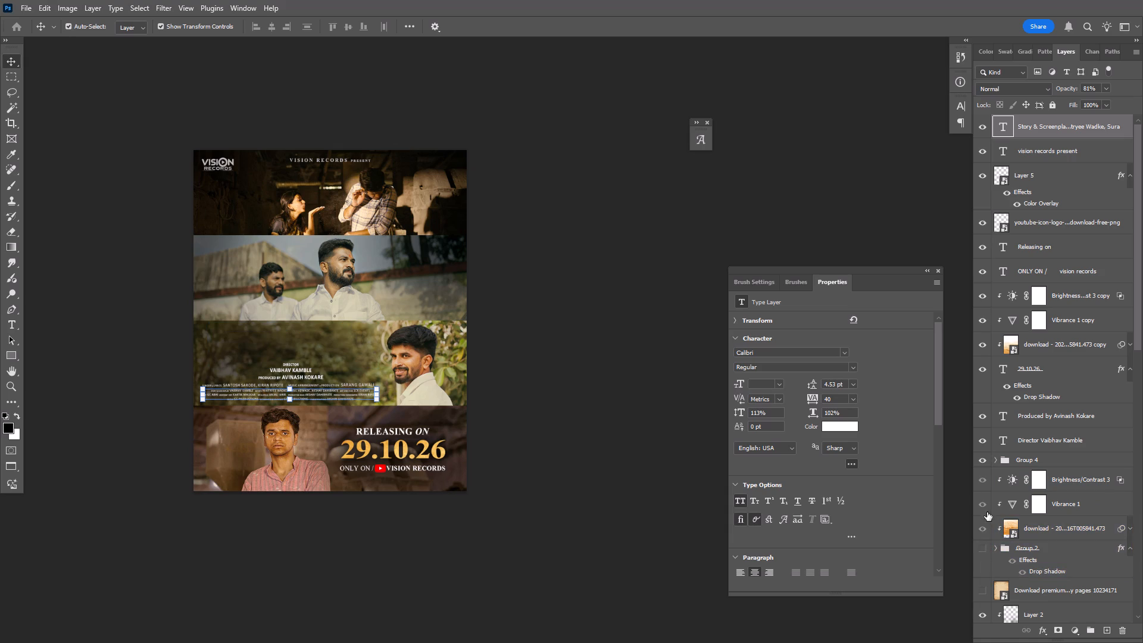
left_click_drag(985, 457, 982, 108)
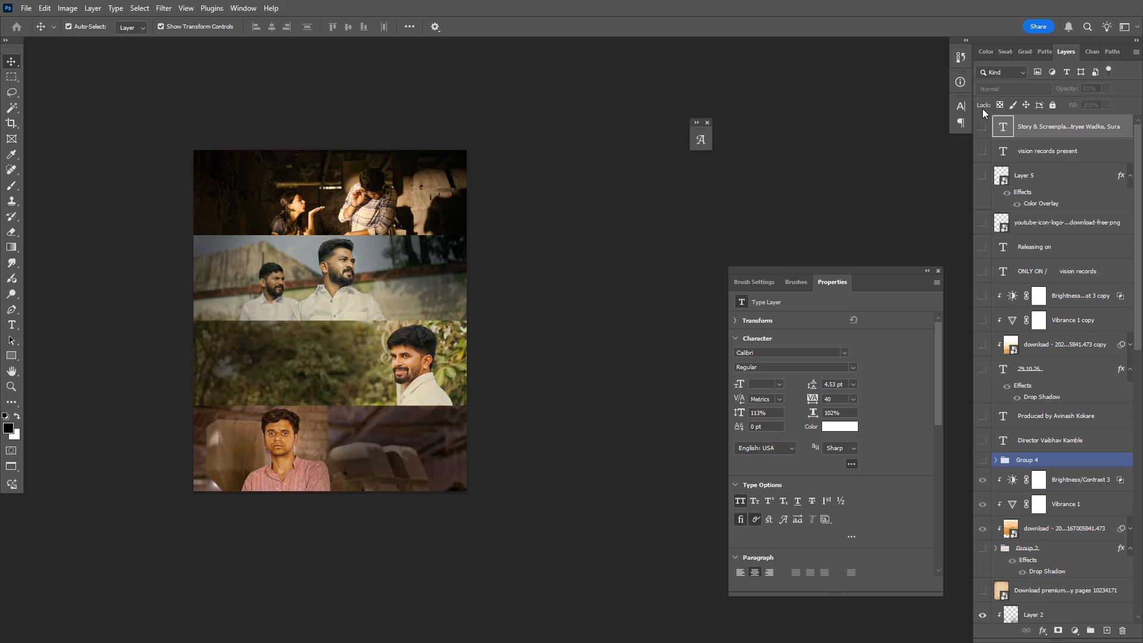
Stamp the visible photo strips into a new layer above Layer 2 and convert it to a smart object.
scroll(1011, 296, "up", 5)
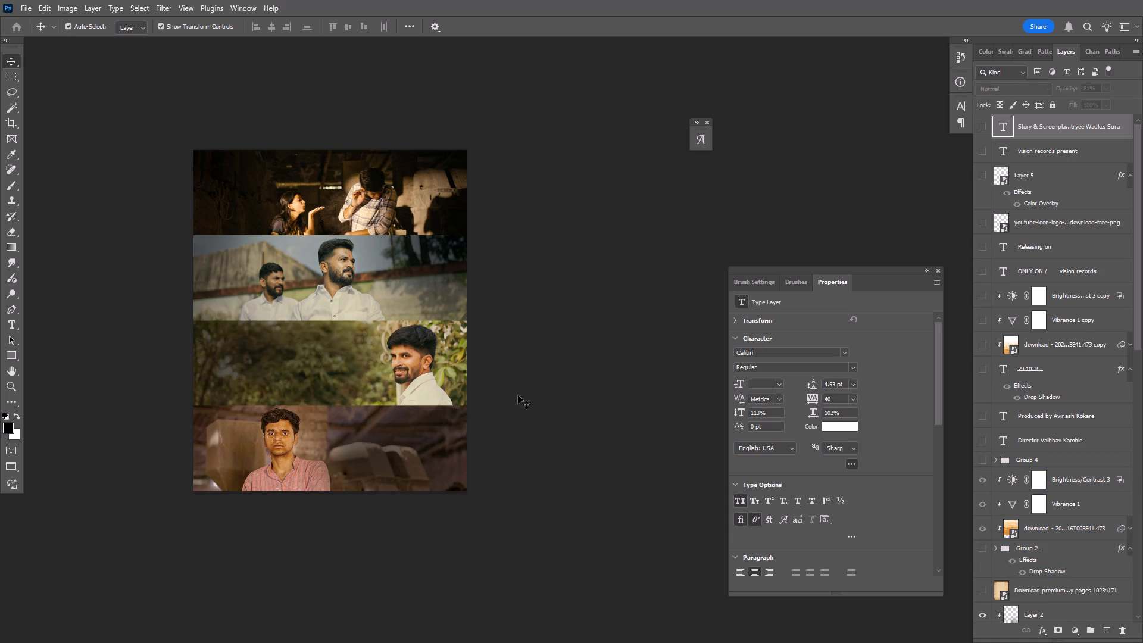
key("space")
key("space")
key("space")
key("space")
key("space")
key("space")
key("space")
key("space")
key("space")
key("space")
key("space")
key("space")
key("space")
key("space")
key("space")
key("space")
left_click_drag(291, 478, 327, 470)
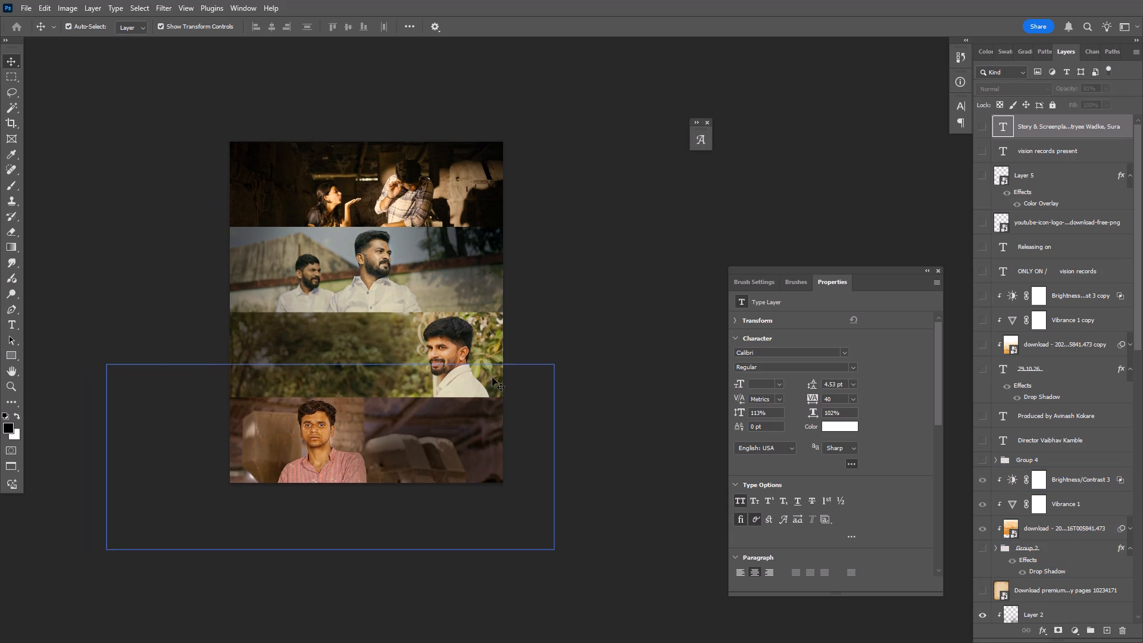
scroll(1116, 260, "up", 8)
scroll(1051, 396, "down", 5)
scroll(1041, 466, "down", 2)
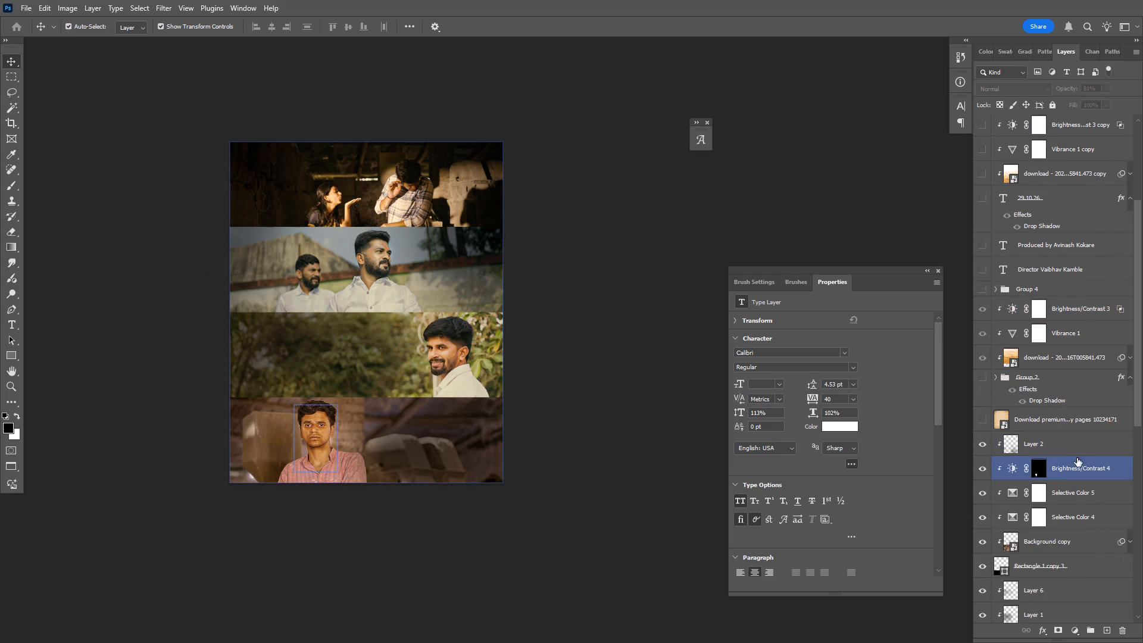
scroll(1079, 458, "down", 2)
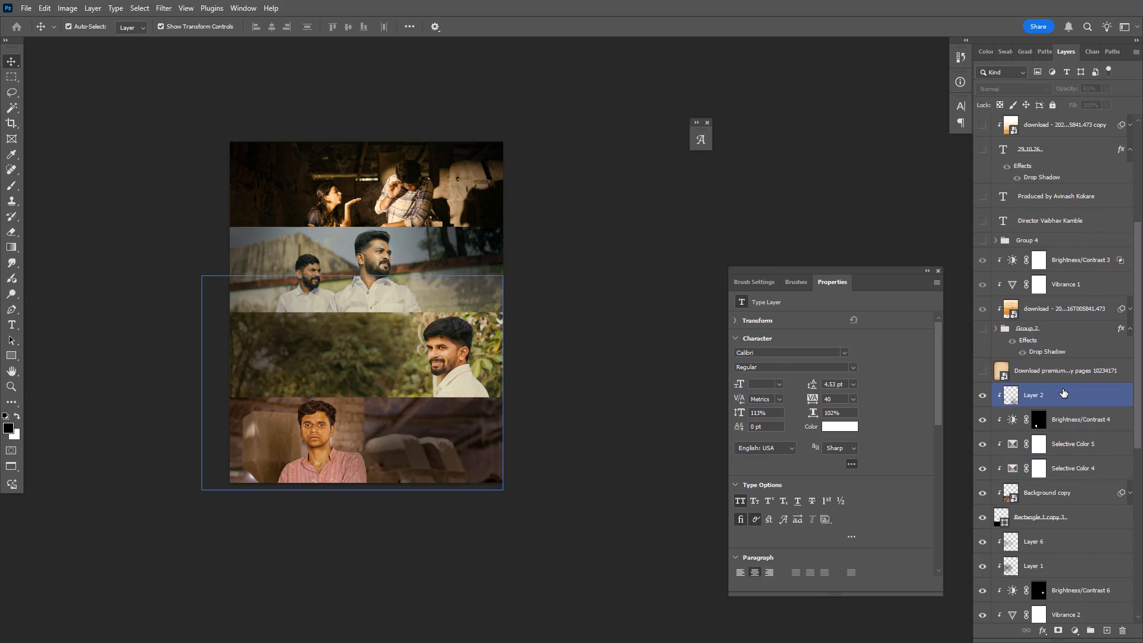
left_click(1063, 389)
key("ctrl+alt+shift+e")
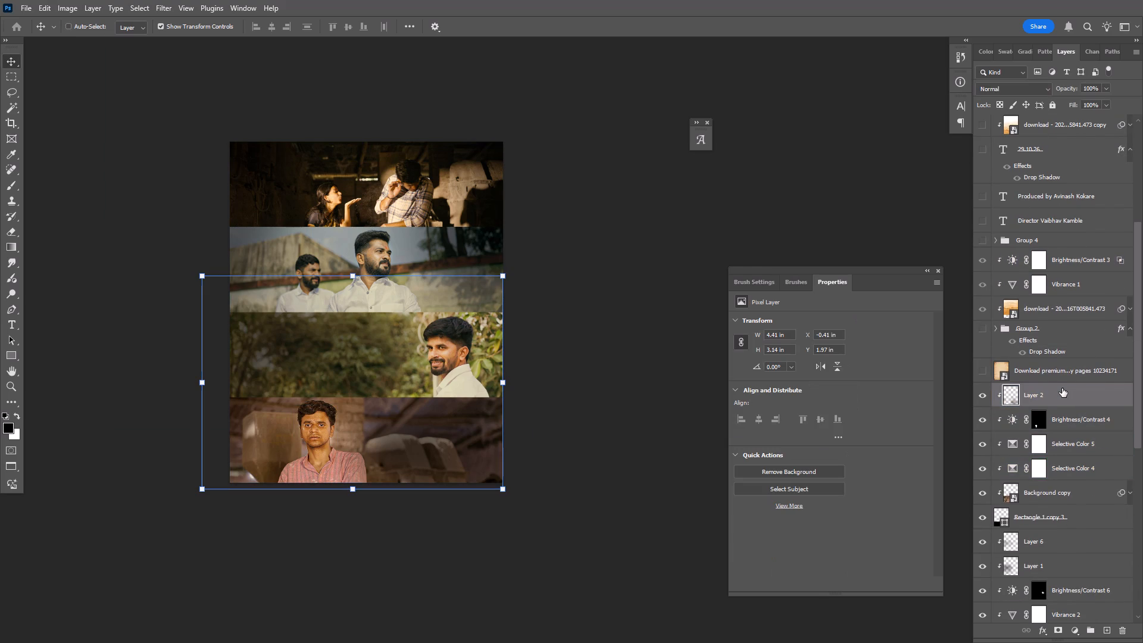
right_click(1061, 388)
left_click(1071, 303)
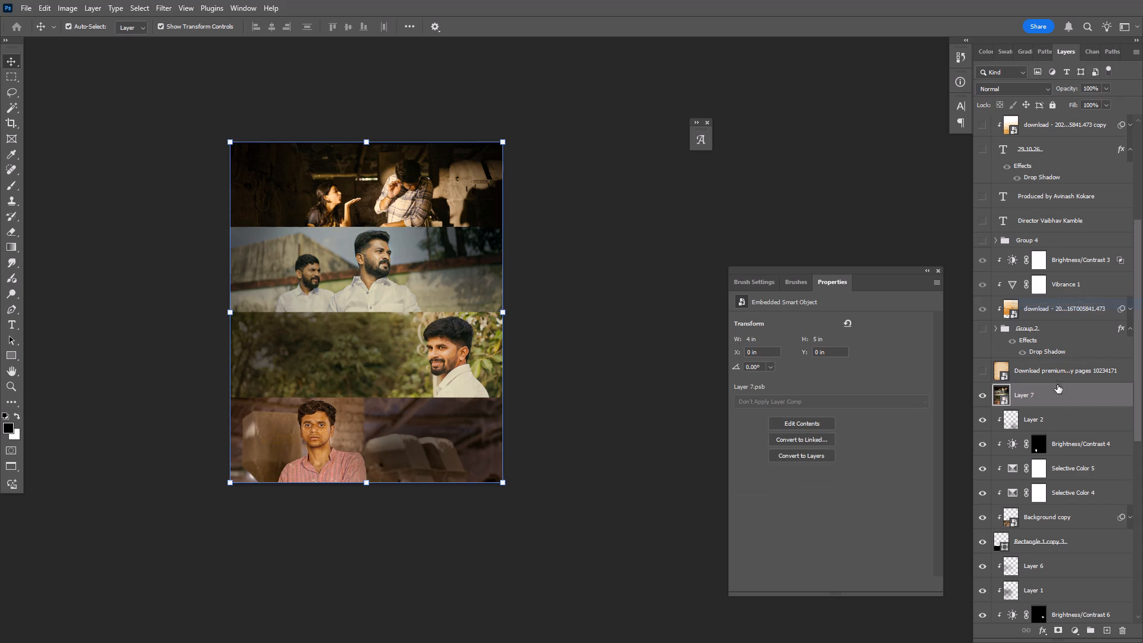
Group all the photo strip layers from Layer 2 down to Rectangle 1.
left_click(1057, 424)
left_click_drag(1141, 389, 1137, 592)
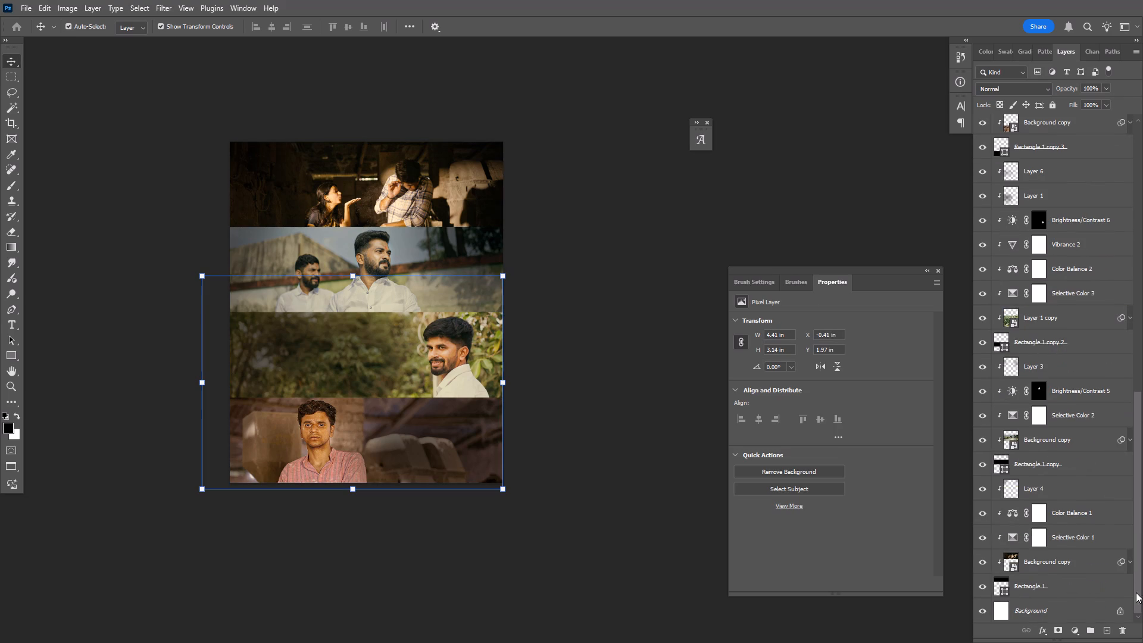
left_click(1067, 589, "shift")
left_click(1093, 630)
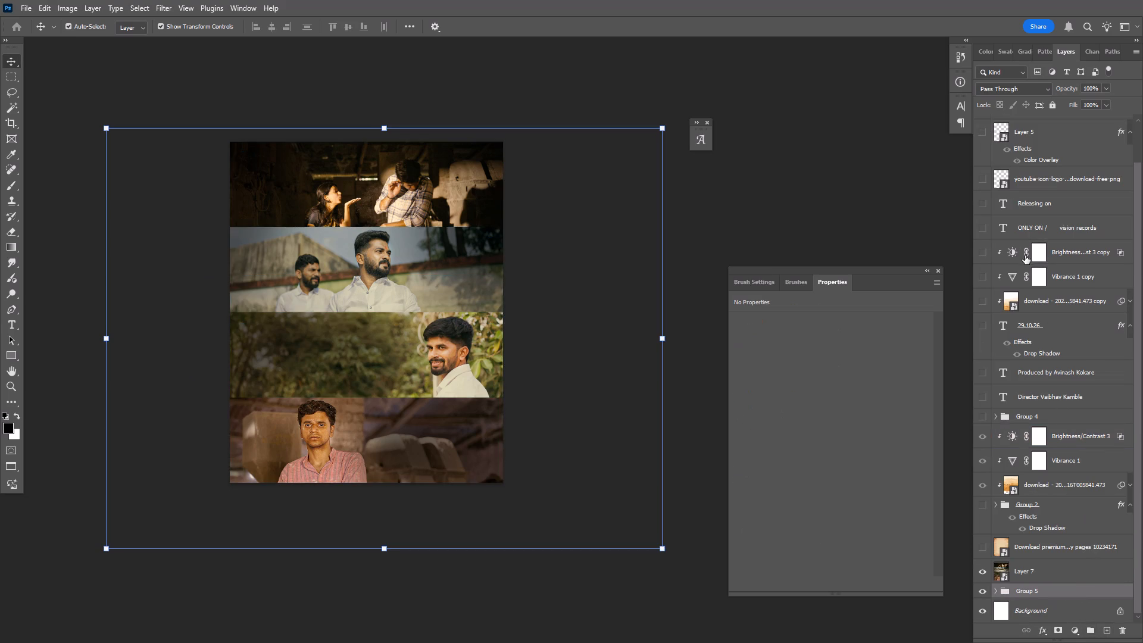
Hide Group 5 and add a black Solid Color fill layer directly above the Background.
left_click(986, 592)
left_click(1052, 611)
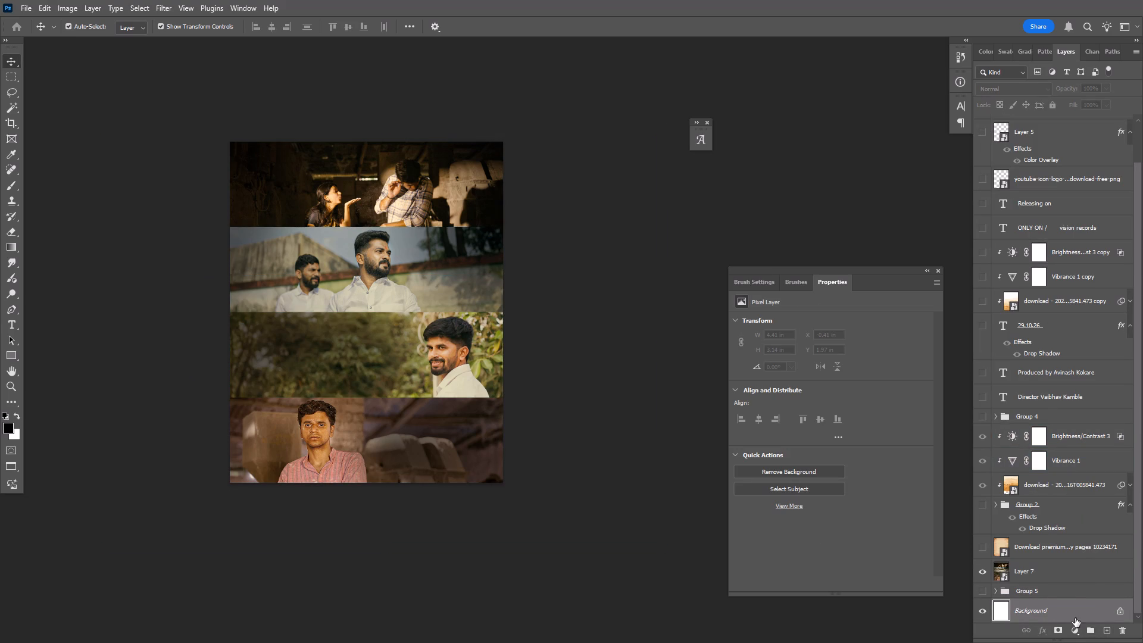
left_click(1077, 628)
left_click(1072, 418)
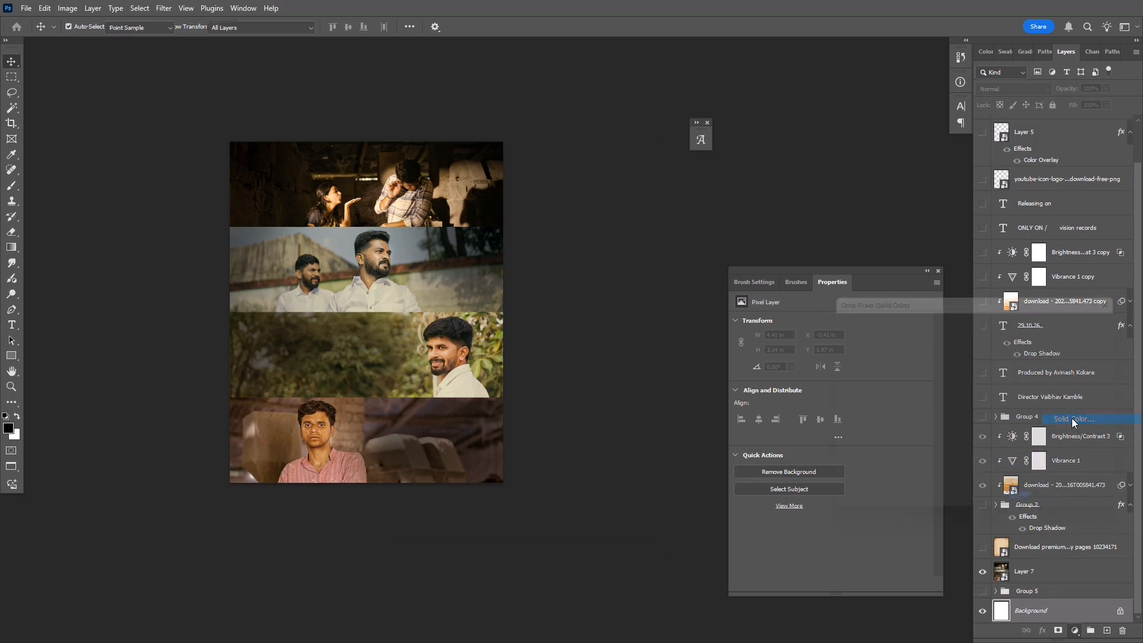
left_click(1083, 313)
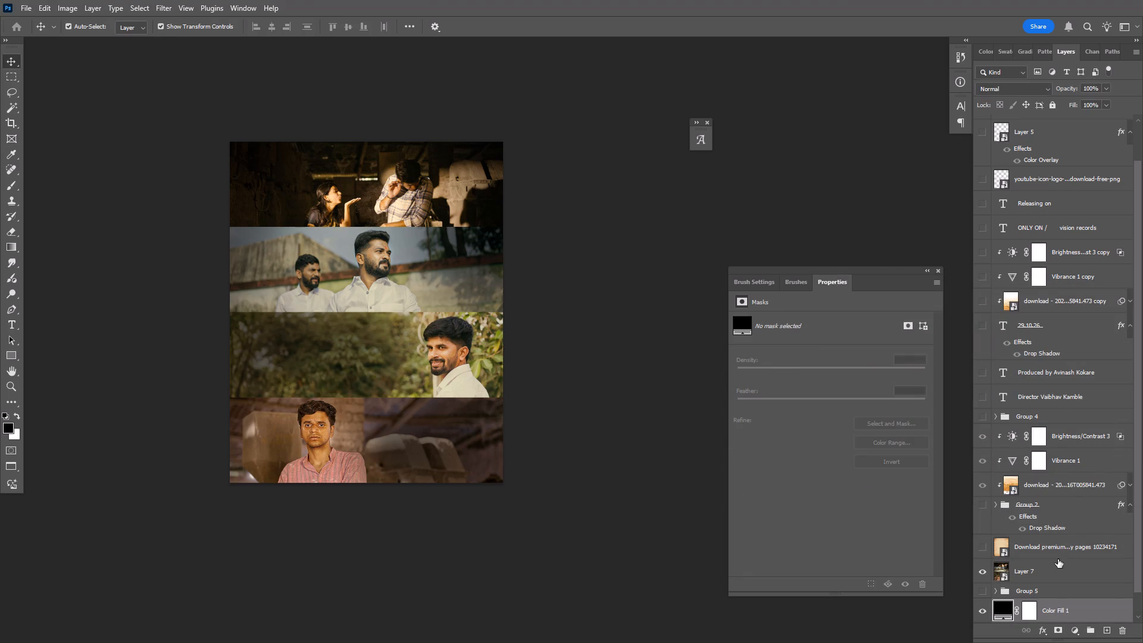
Draw a white, strokeless rectangle of about 3.87 × 4.85 in above the colour fill, slightly inset from the poster's edges.
left_click(1058, 610)
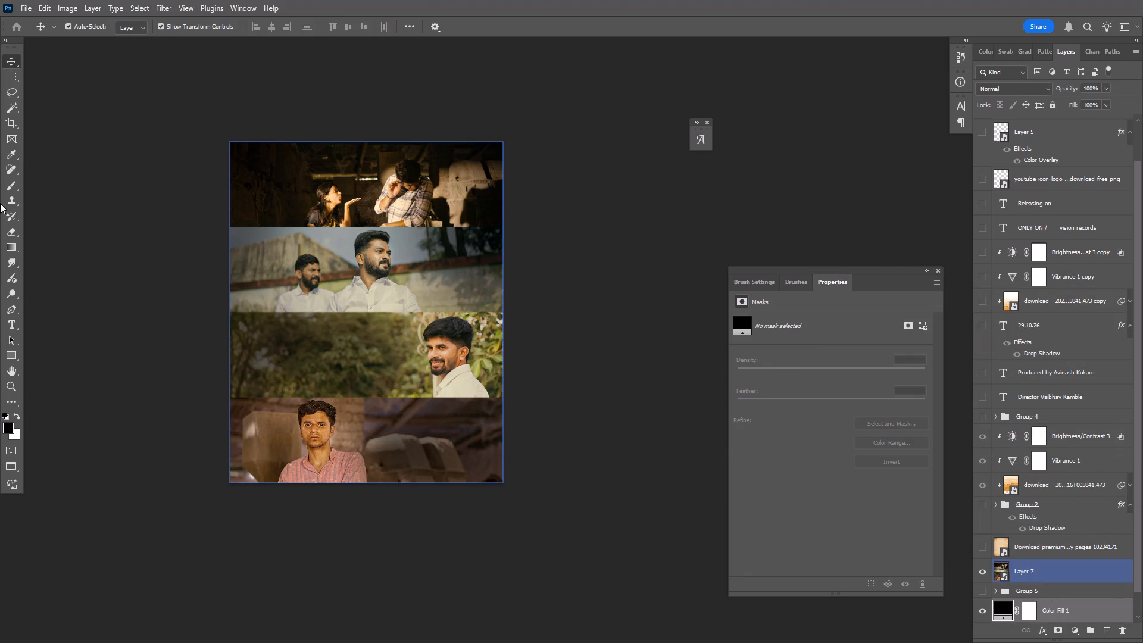
left_click(10, 356)
scroll(234, 142, "up", 3, "alt")
key("space")
key("space")
key("space")
key("space")
key("space")
key("space")
key("space")
key("space")
key("space")
key("space")
key("space")
key("space")
key("space")
key("space")
key("space")
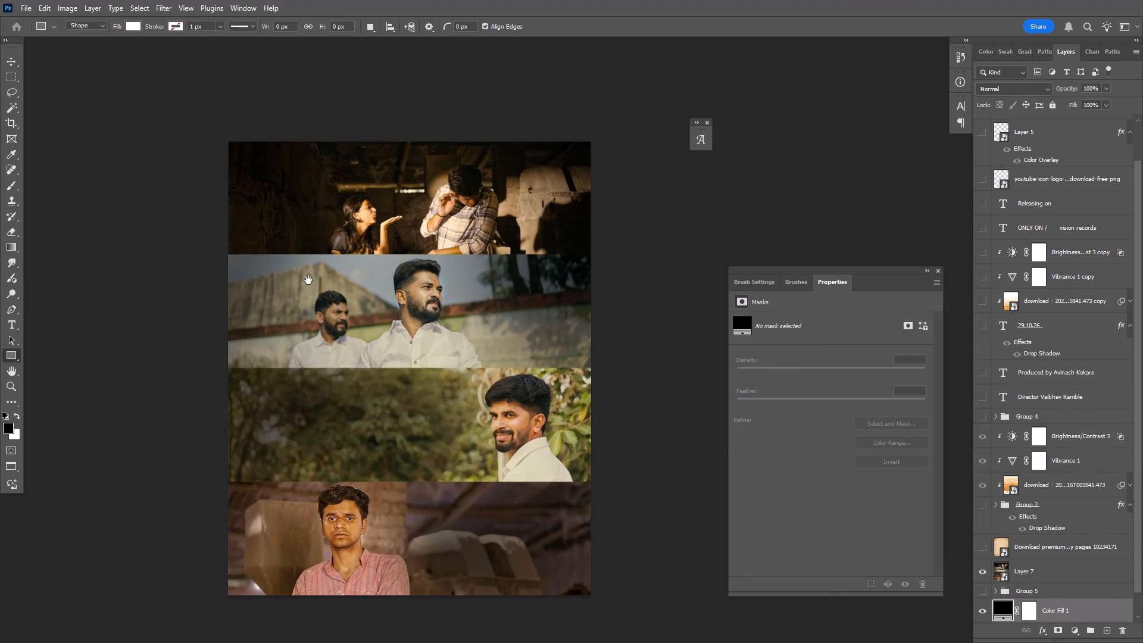
left_click_drag(355, 283, 367, 218)
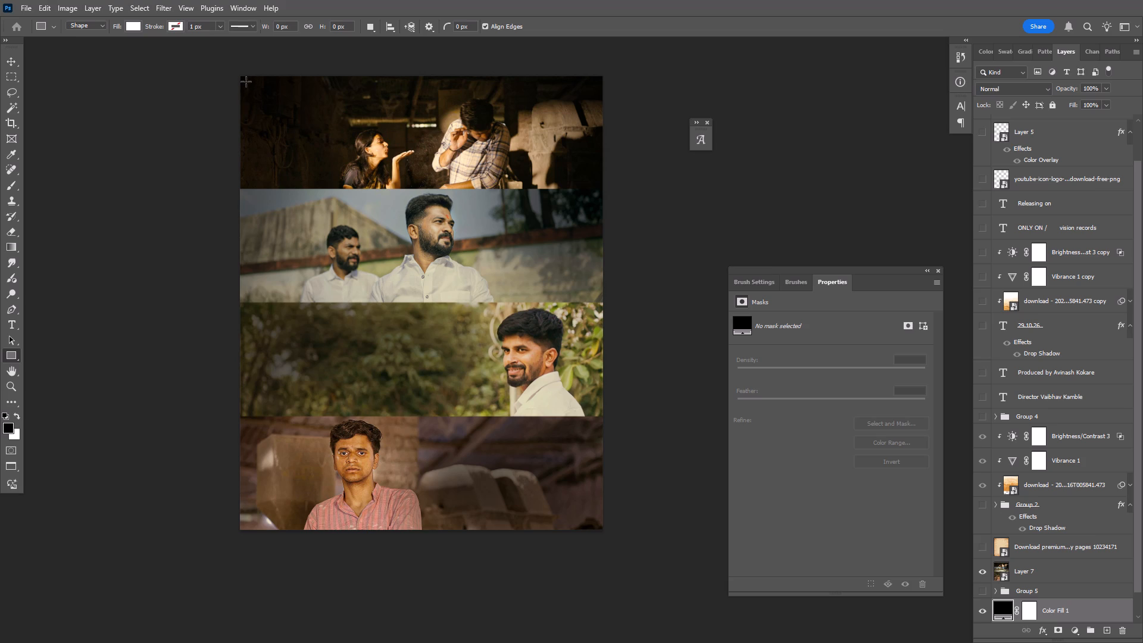
left_click_drag(246, 82, 300, 157, "shift")
left_click_drag(300, 157, 591, 520, "shift")
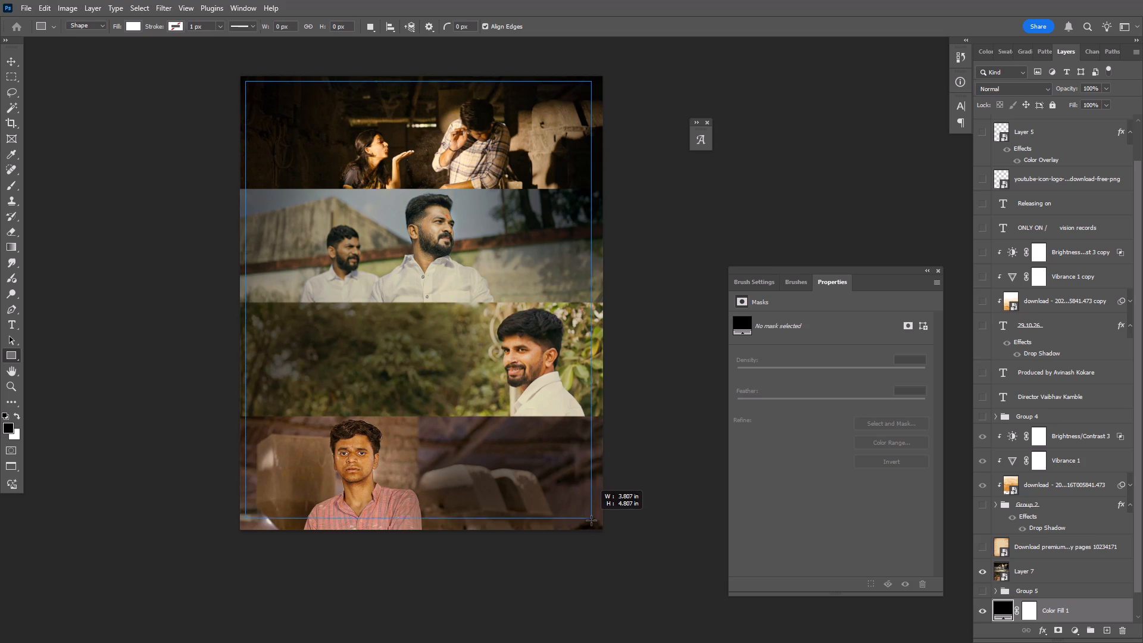
left_click_drag(591, 520, 597, 522, "shift")
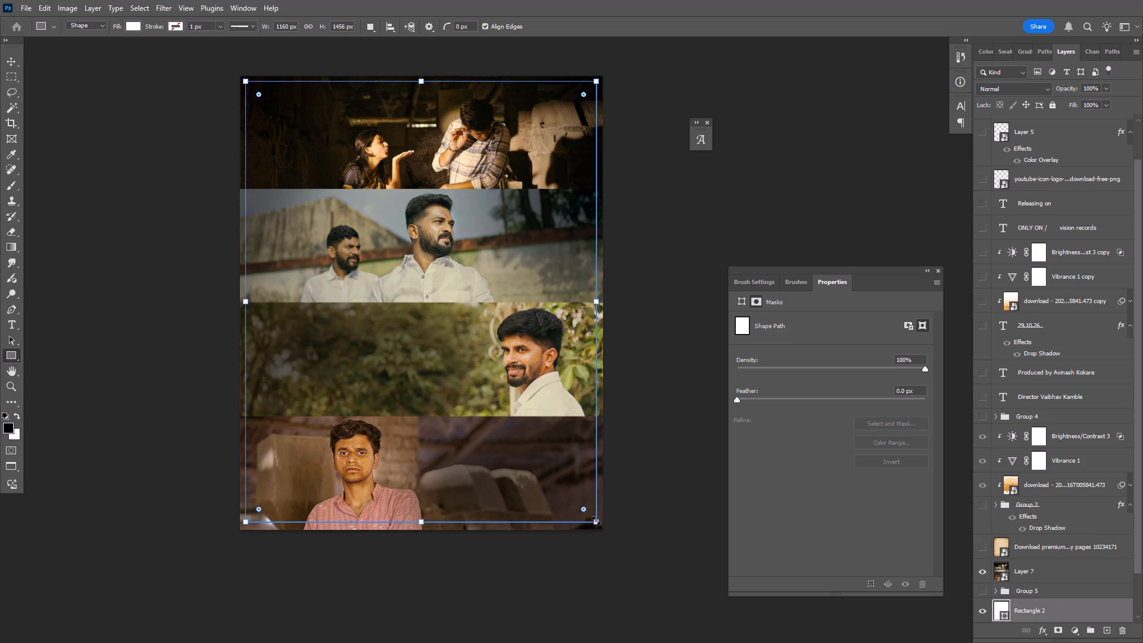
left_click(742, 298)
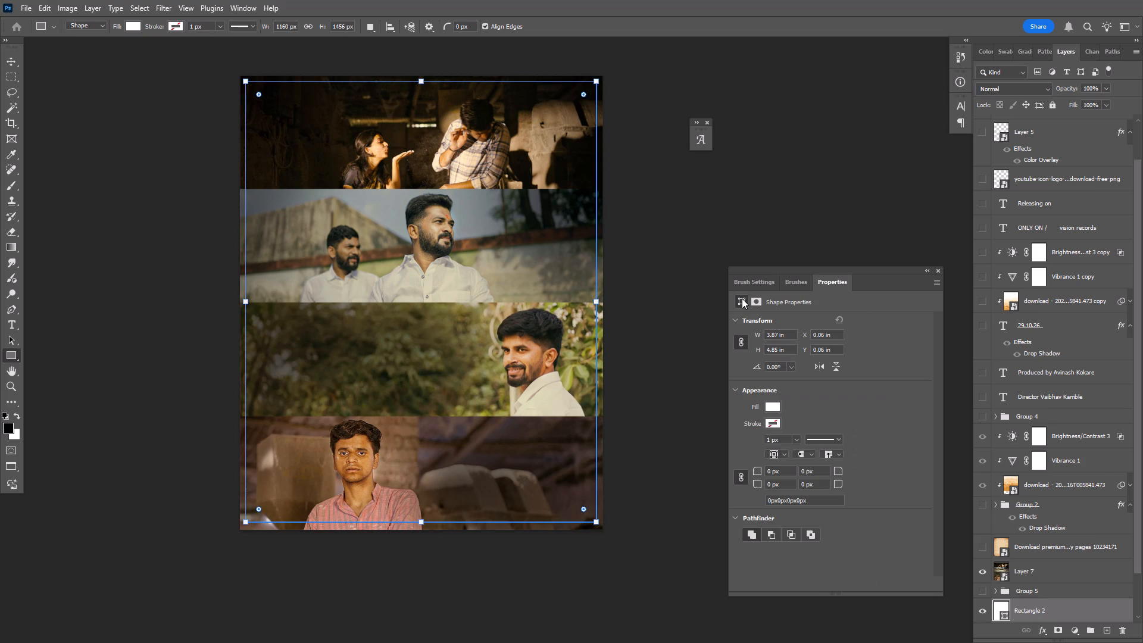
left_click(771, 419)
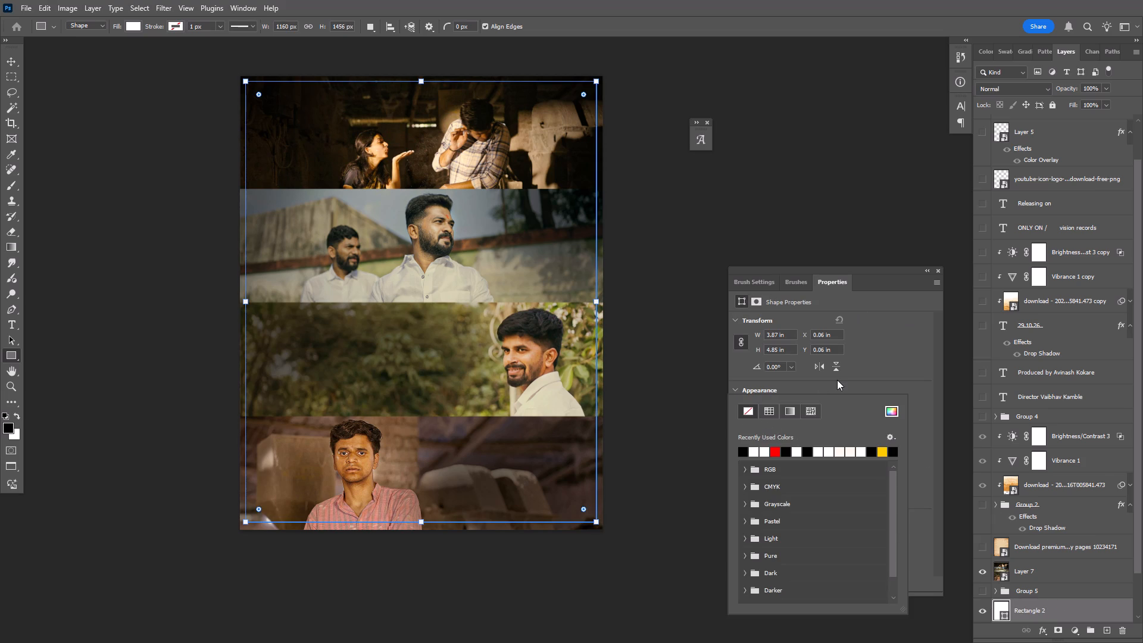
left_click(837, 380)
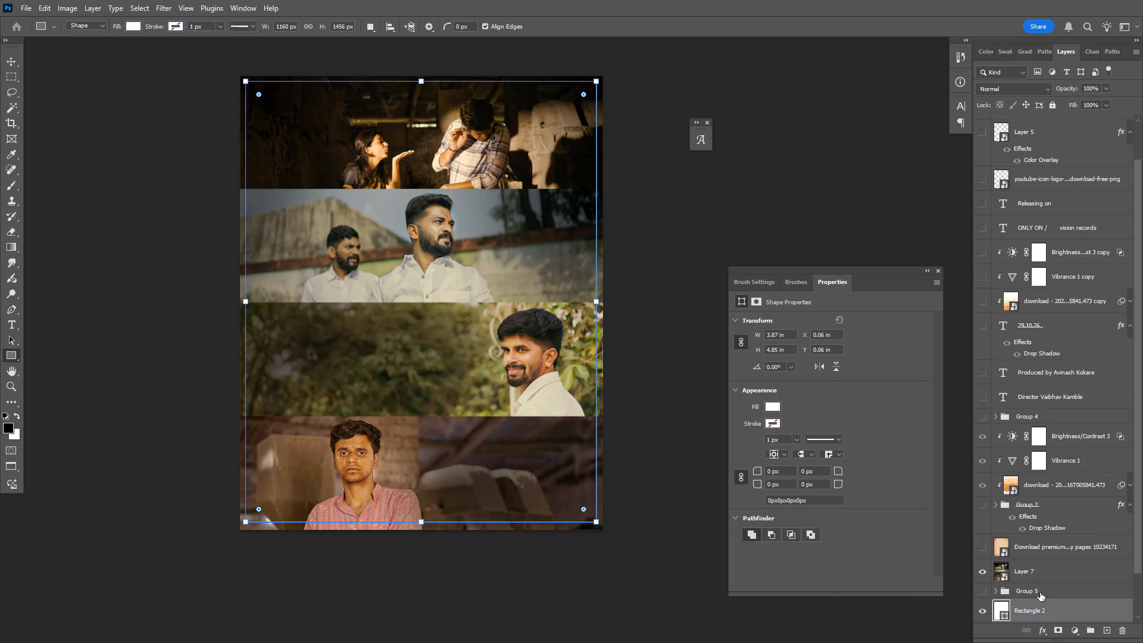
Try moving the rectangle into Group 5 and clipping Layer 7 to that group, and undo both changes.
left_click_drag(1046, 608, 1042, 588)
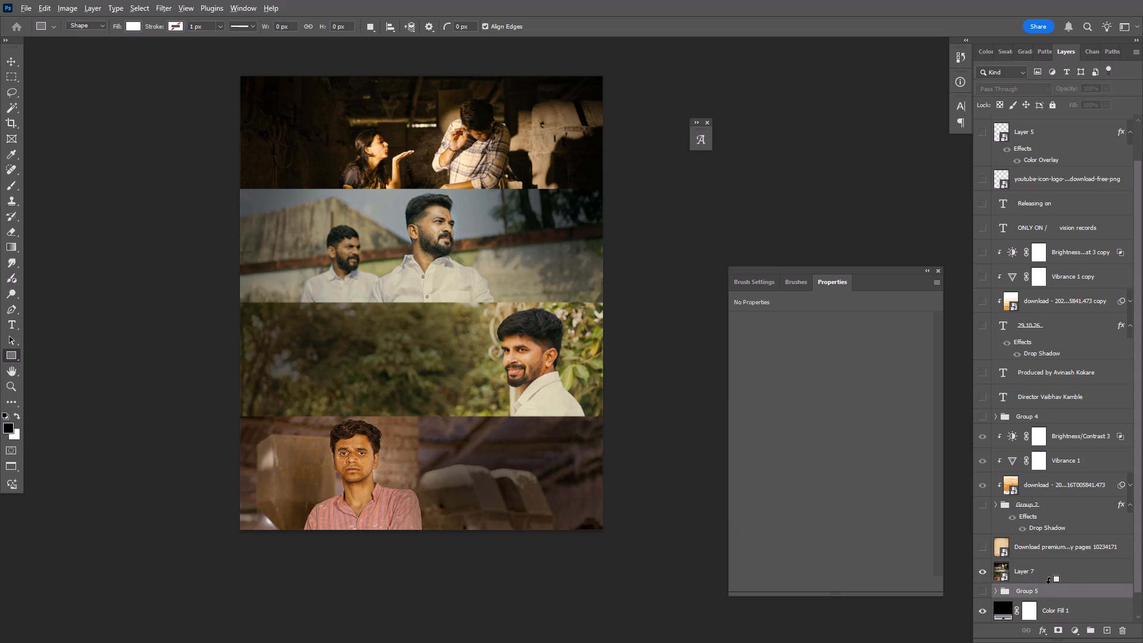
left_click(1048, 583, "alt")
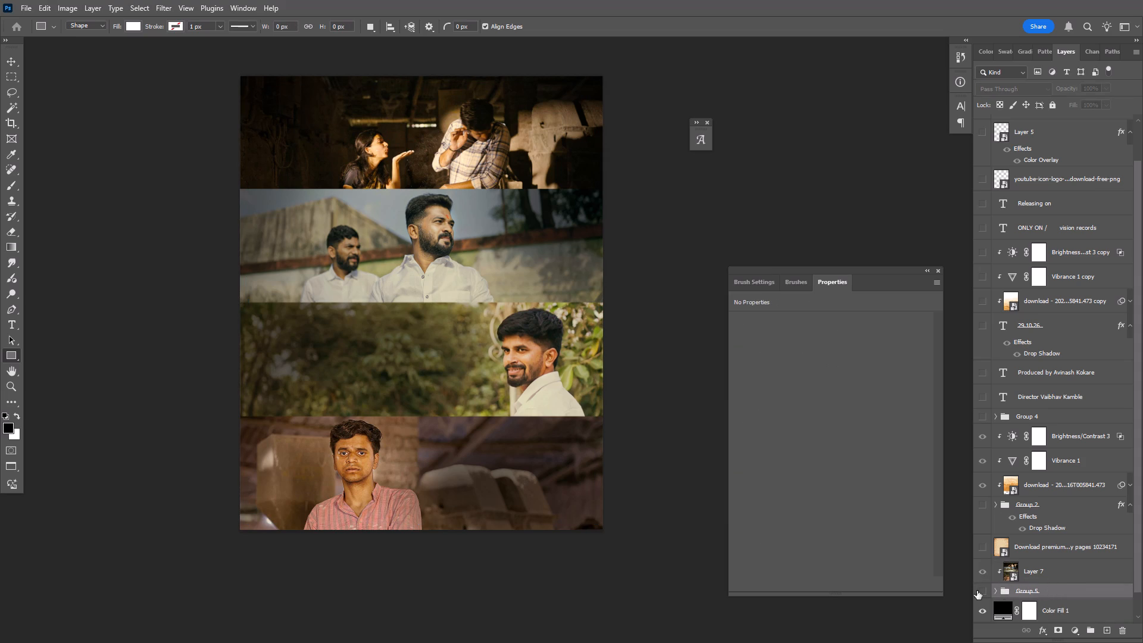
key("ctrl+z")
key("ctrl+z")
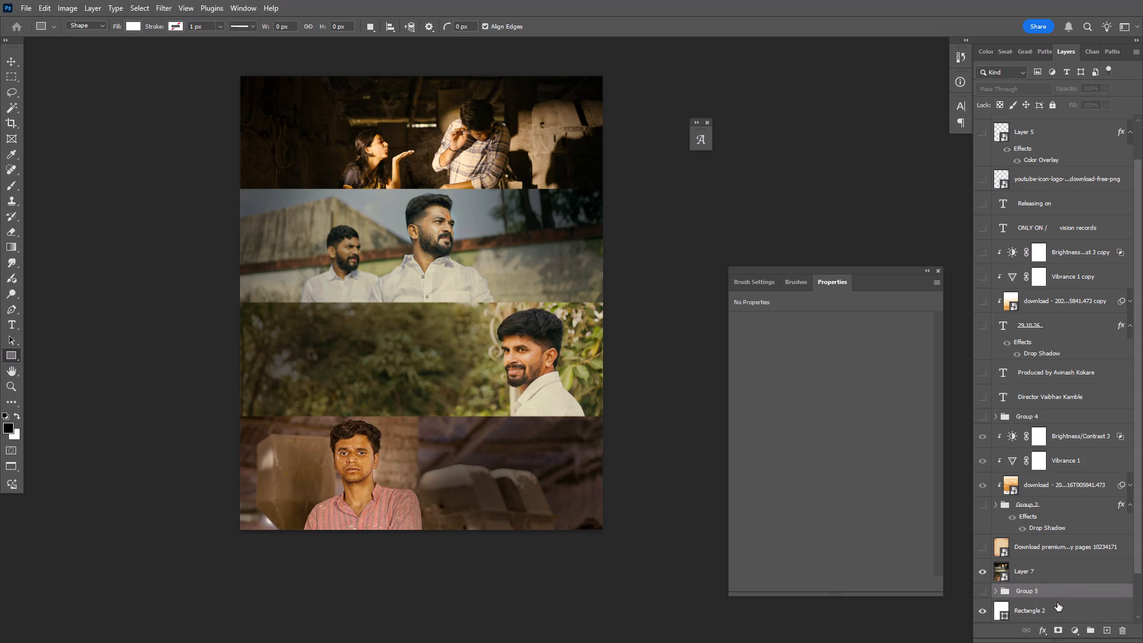
Move the rectangle layer directly beneath Layer 7 and clip Layer 7 to it, so the photo strips gain a border.
left_click(1055, 613)
left_click_drag(1063, 608, 1054, 583)
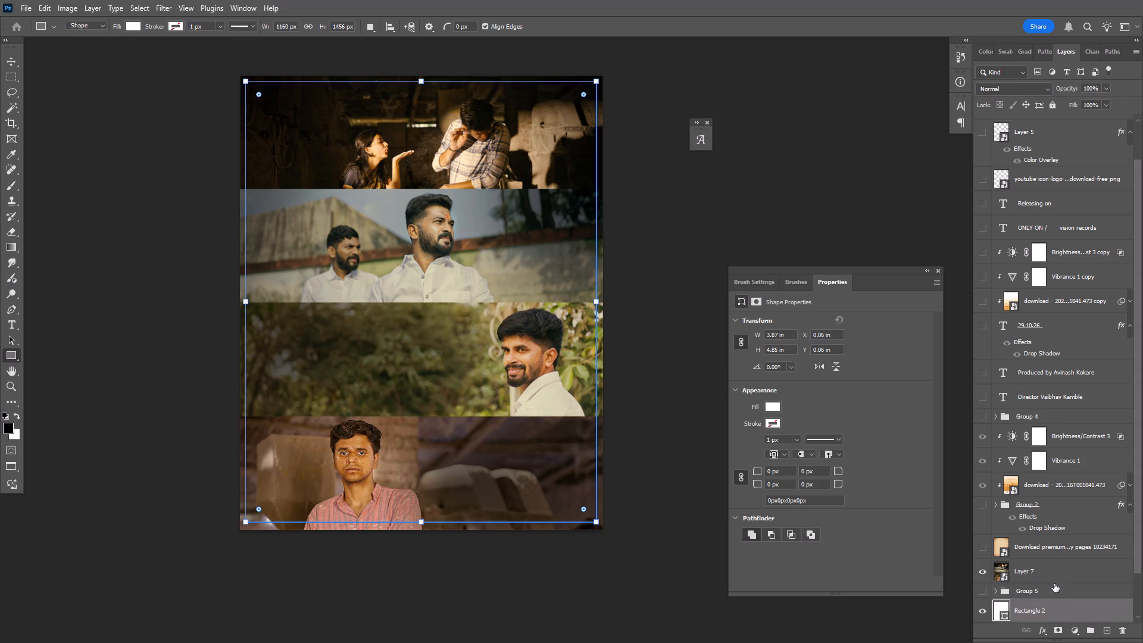
left_click(1053, 578)
left_click(1053, 582, "alt")
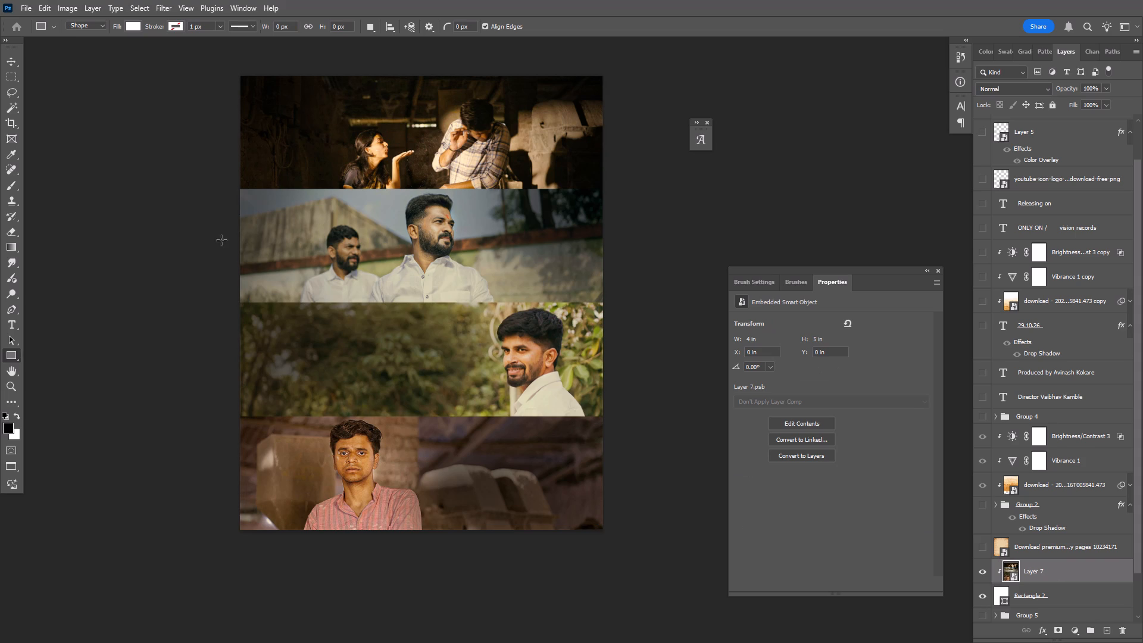
Scale the clipping rectangle down around its centre to about 3.78 × 4.75 in to widen the border.
left_click(1053, 596)
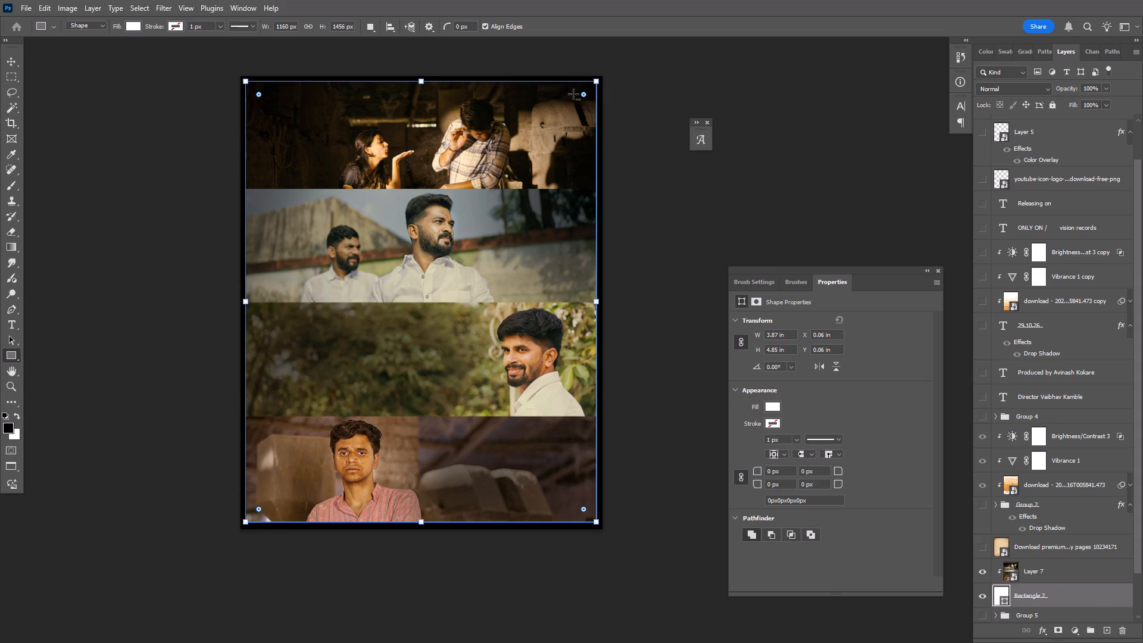
left_click_drag(595, 81, 586, 88, "alt")
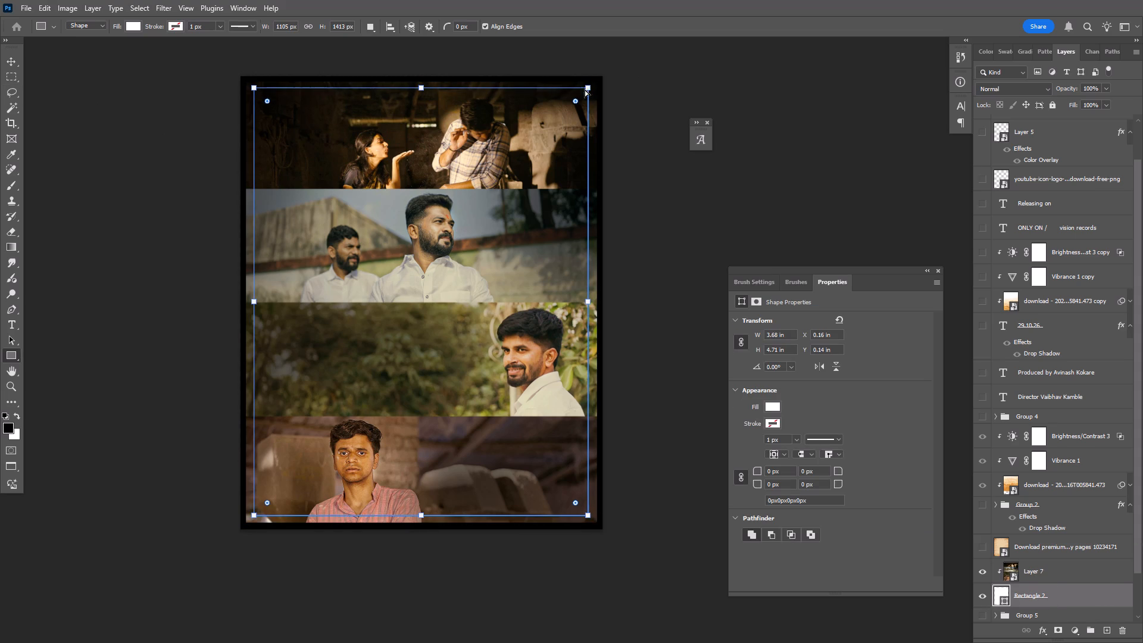
key("ctrl+z")
left_click(10, 59)
left_click_drag(598, 84, 584, 85, "alt")
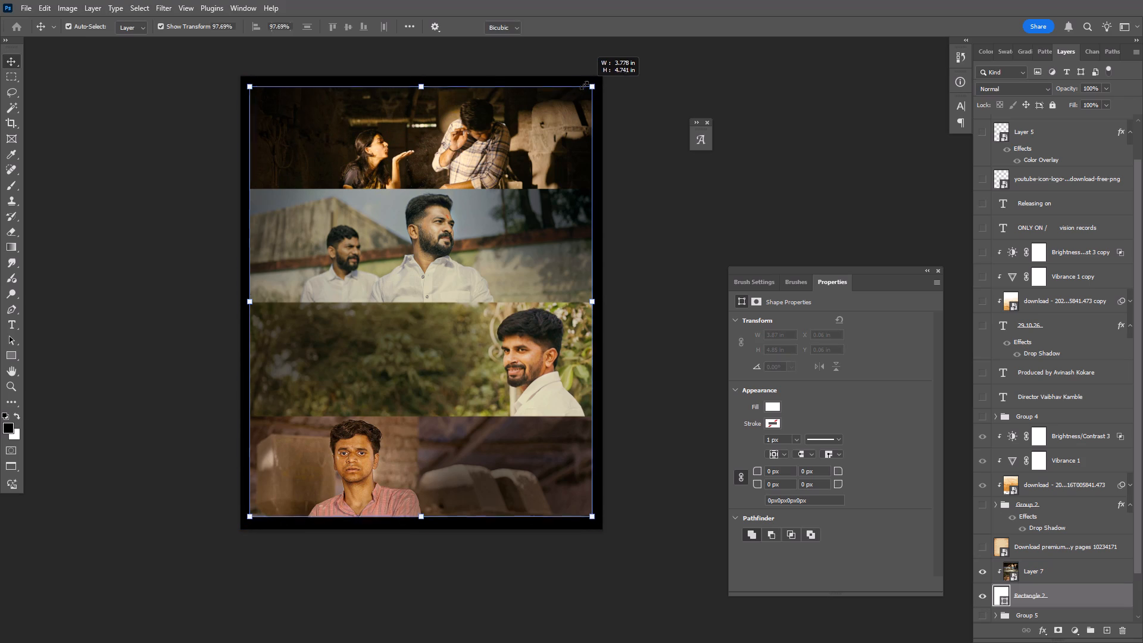
left_click_drag(584, 85, 579, 82, "alt")
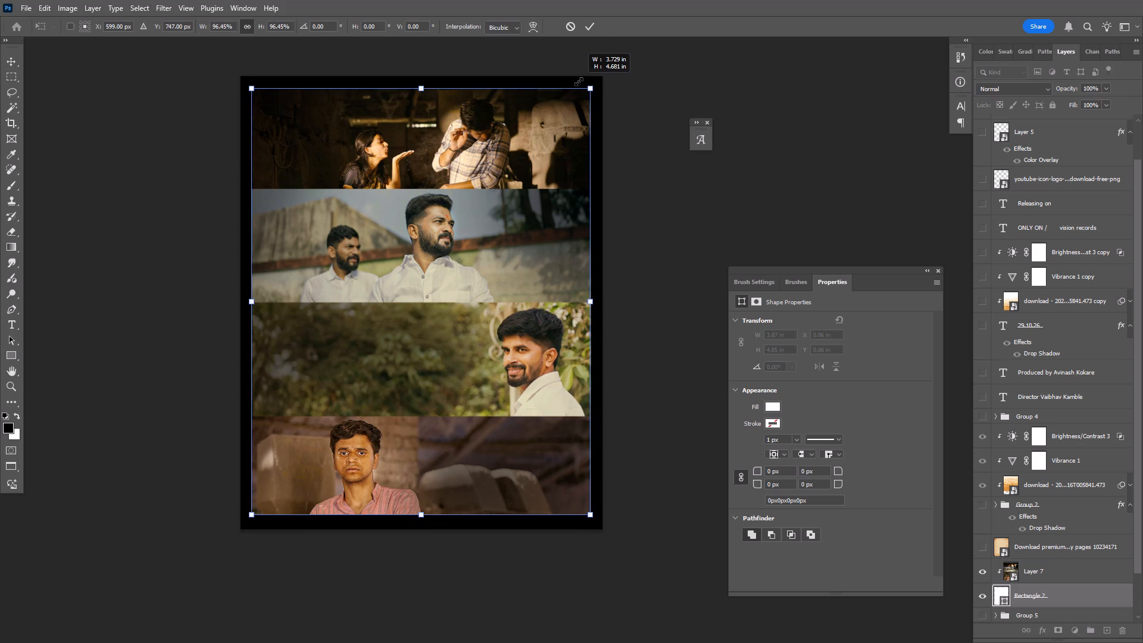
left_click_drag(579, 82, 580, 77, "alt")
double_click(571, 106)
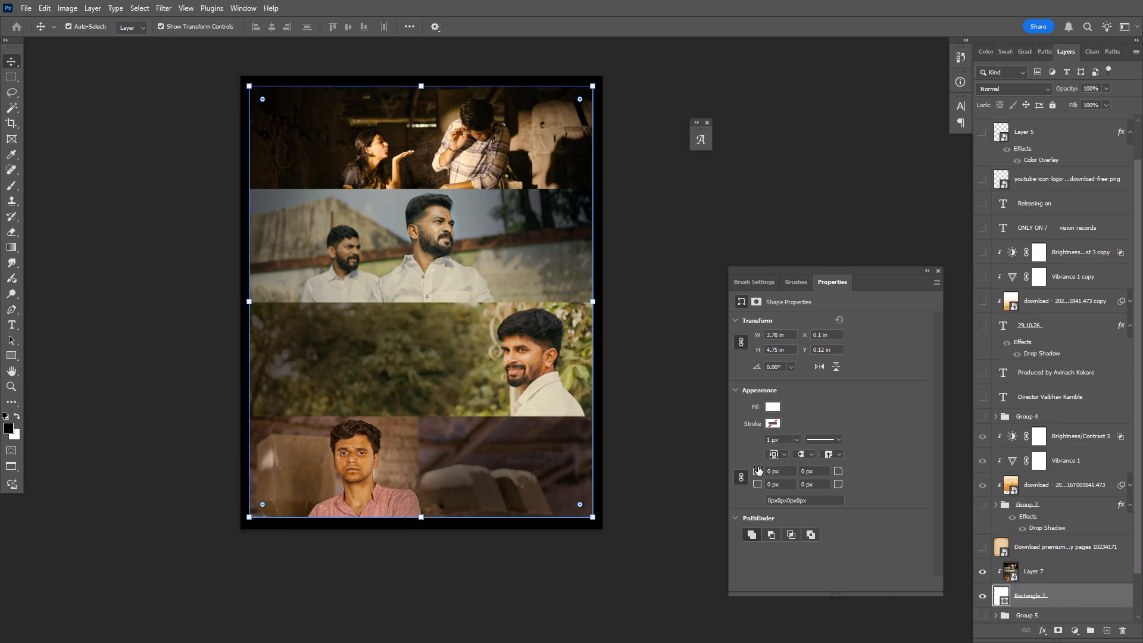
Round all four corners of the clipping rectangle to a radius of about 54 px and deselect it.
left_click_drag(759, 468, 792, 467)
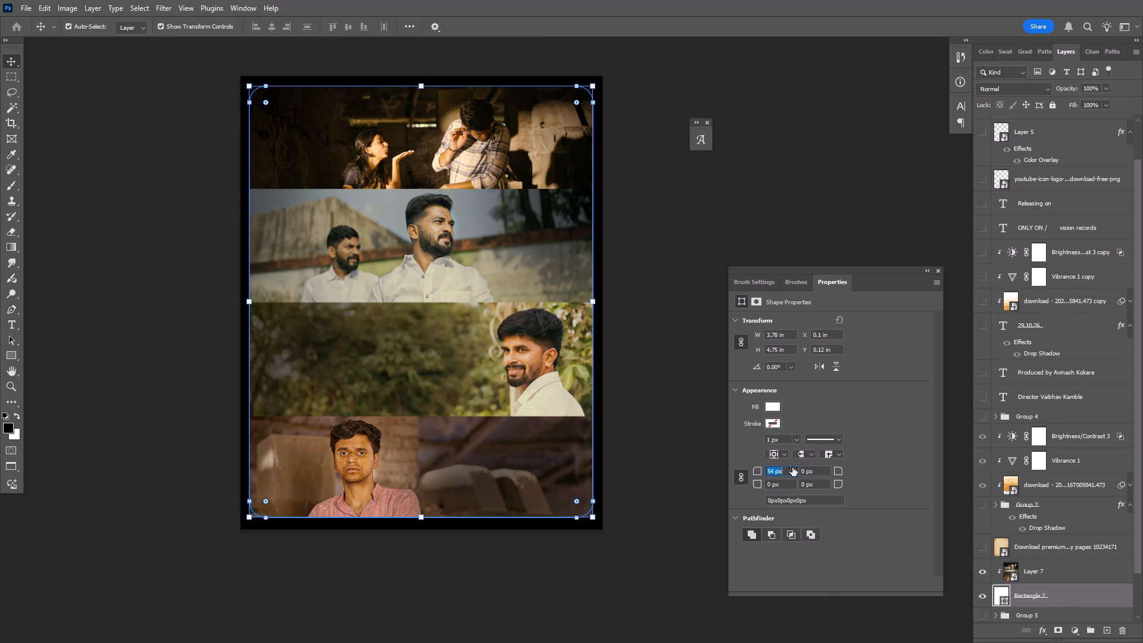
left_click_drag(792, 467, 795, 466)
left_click(640, 377)
Change the solid colour fill behind the photos to a dark brown, sampled from the photo strips and darkened.
scroll(640, 376, "down", 2, "alt")
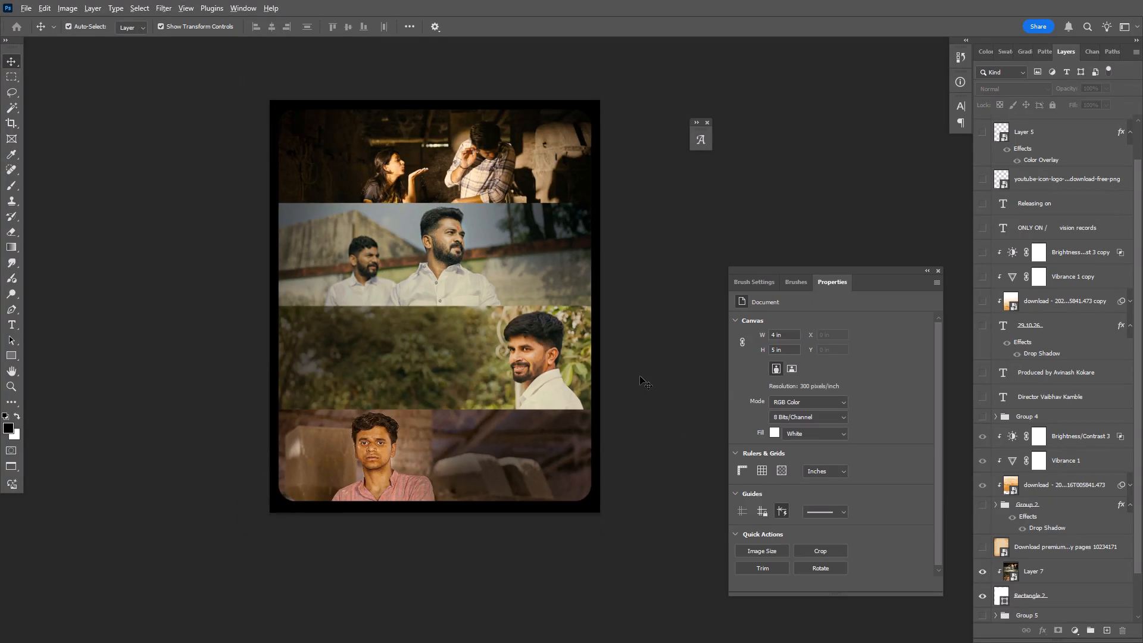
scroll(640, 376, "down", 2, "alt")
scroll(1045, 574, "down", 4)
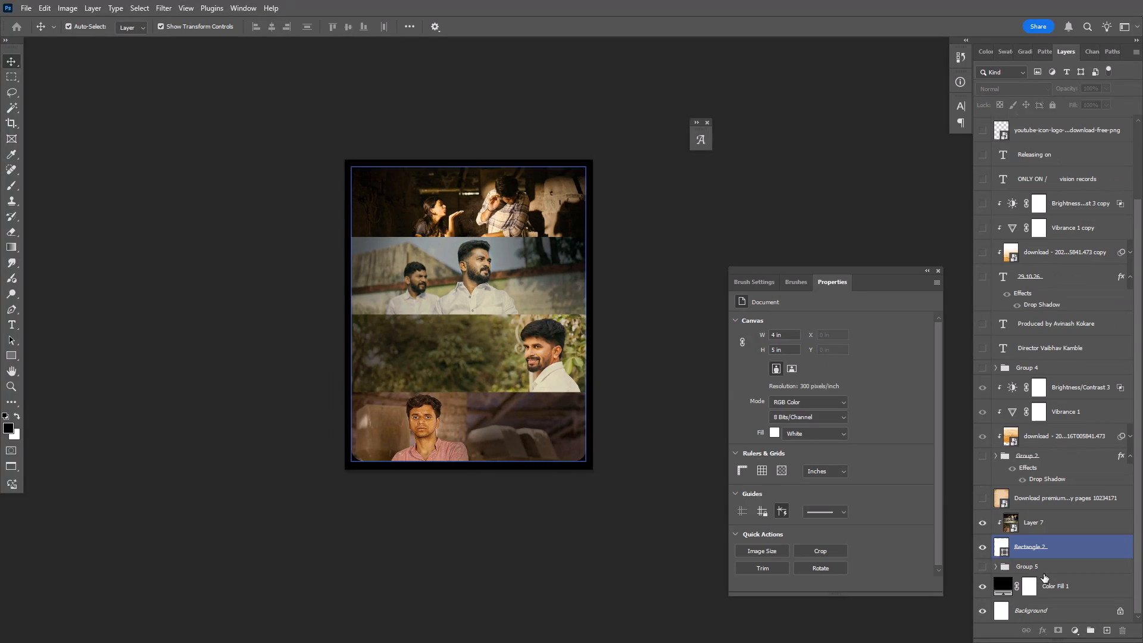
scroll(1044, 574, "down", 1)
left_click(1000, 585)
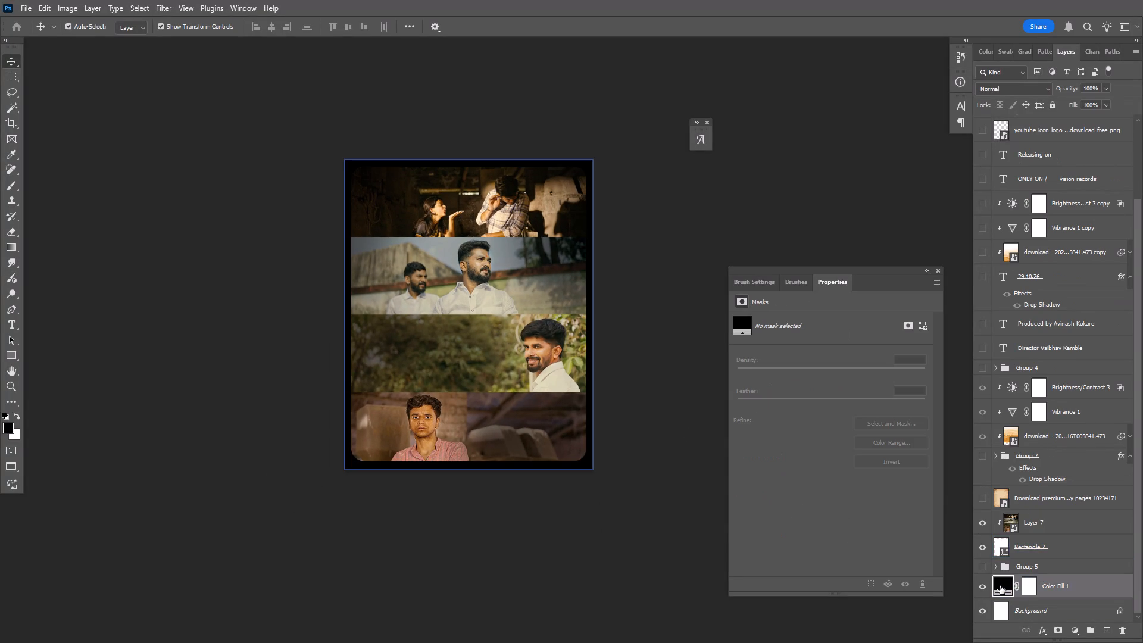
double_click(1000, 585)
left_click_drag(929, 405, 783, 295)
left_click(510, 379)
left_click(539, 432)
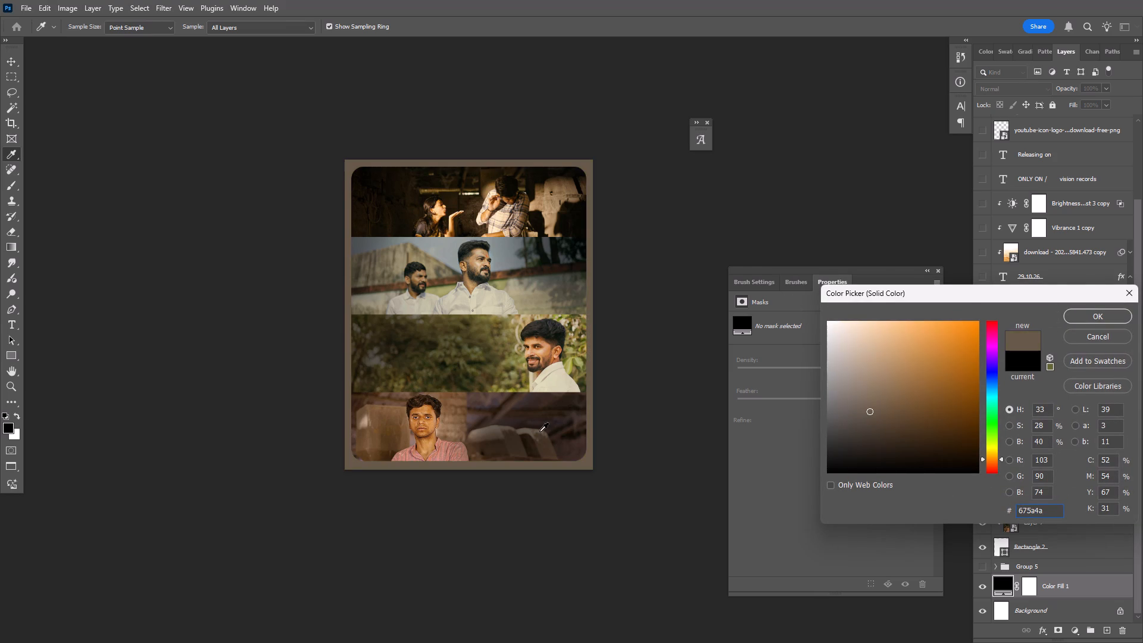
left_click_drag(872, 415, 874, 425)
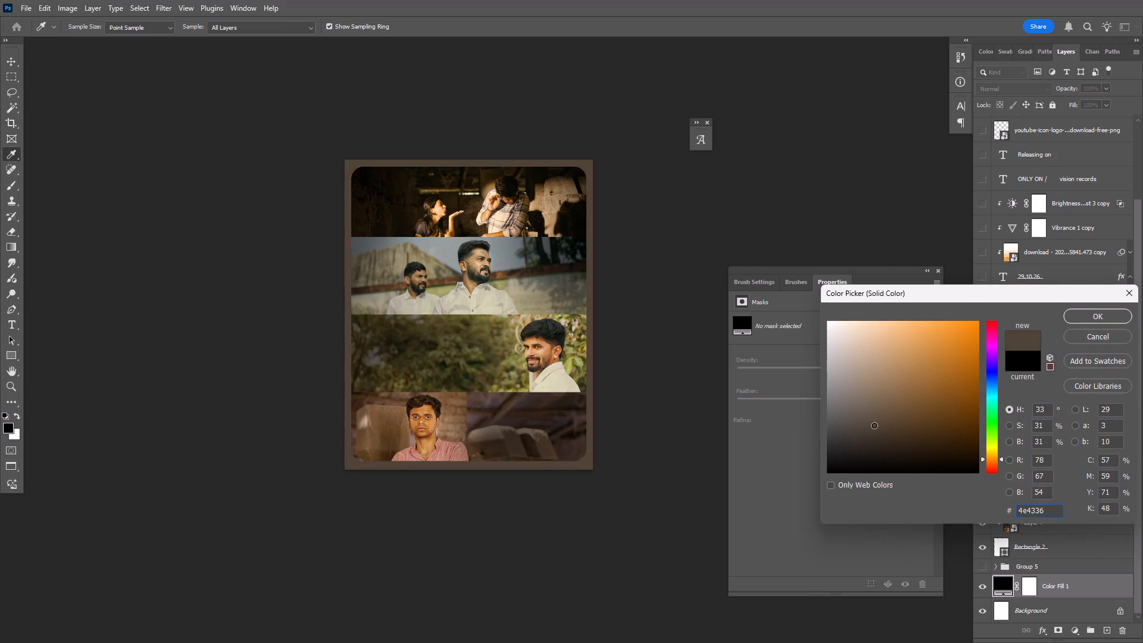
left_click_drag(874, 425, 845, 432)
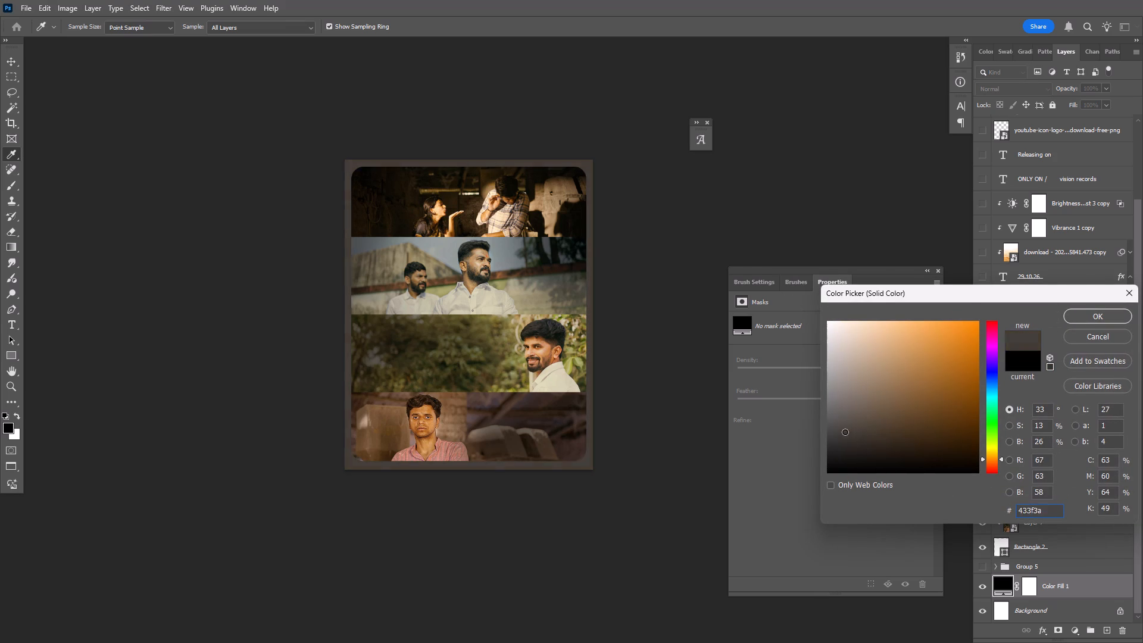
left_click_drag(845, 432, 907, 434)
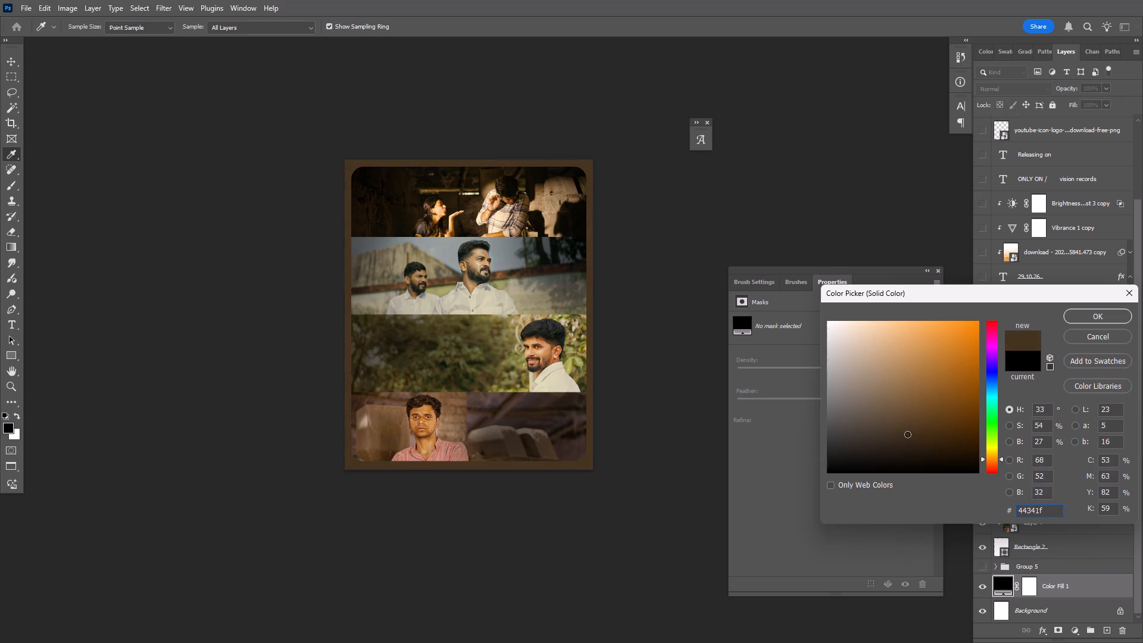
left_click_drag(907, 434, 900, 436)
left_click(1119, 315)
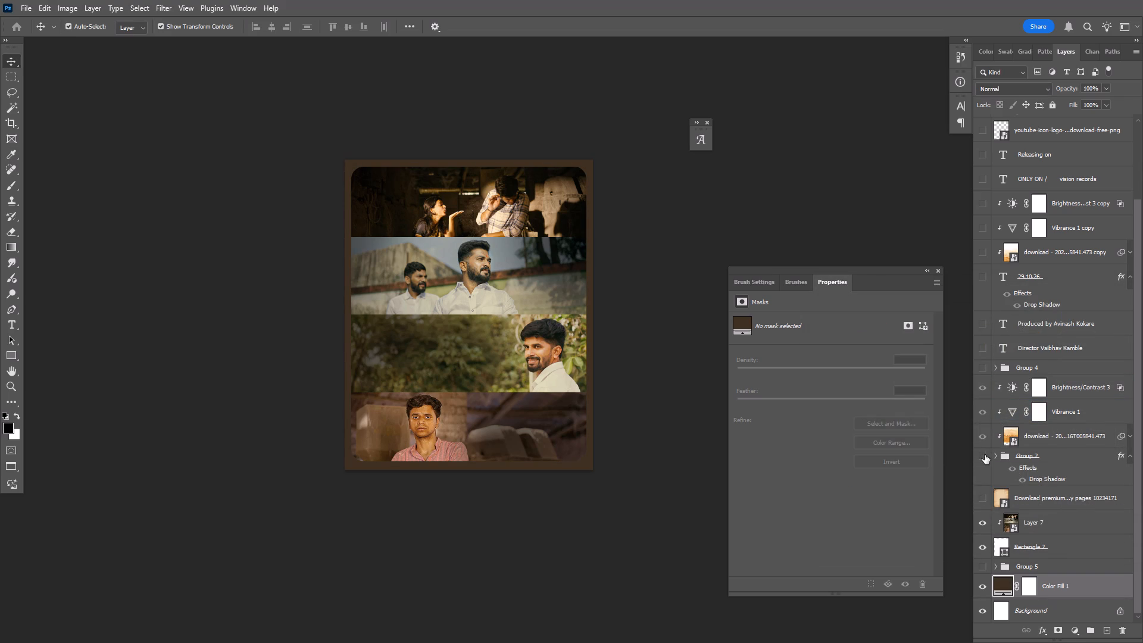
Show the song title group, its gradient adjustments, the credits, the release texts and the logo layers again.
left_click_drag(985, 455, 981, 395)
left_click_drag(981, 388, 981, 382)
left_click(982, 388)
left_click_drag(983, 368, 979, 335)
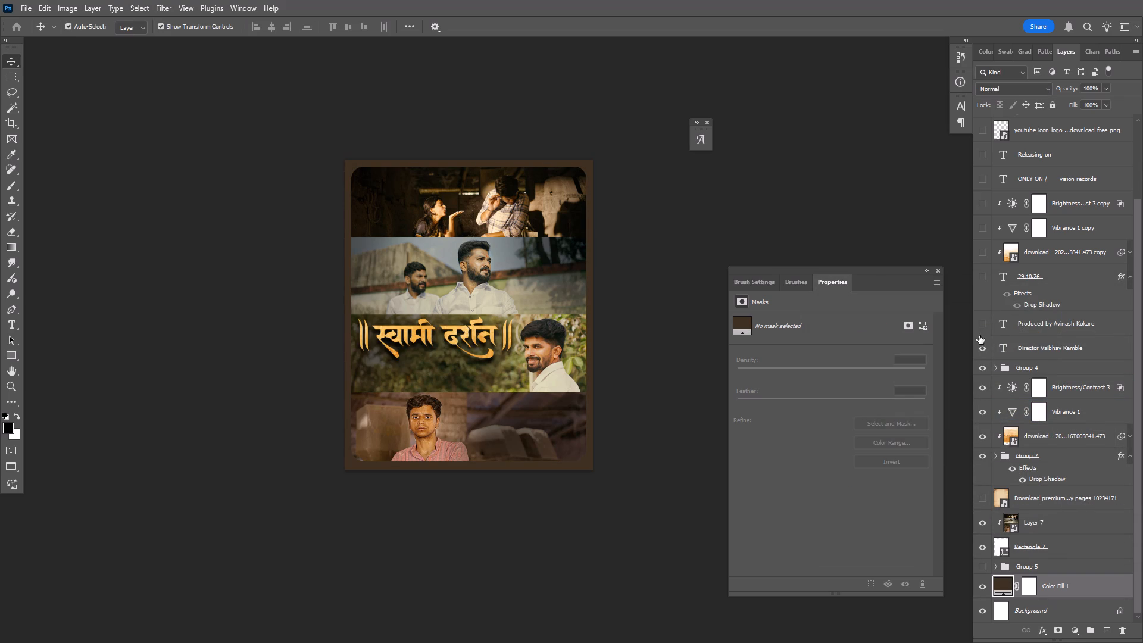
left_click_drag(979, 335, 979, 100)
scroll(1024, 227, "up", 7)
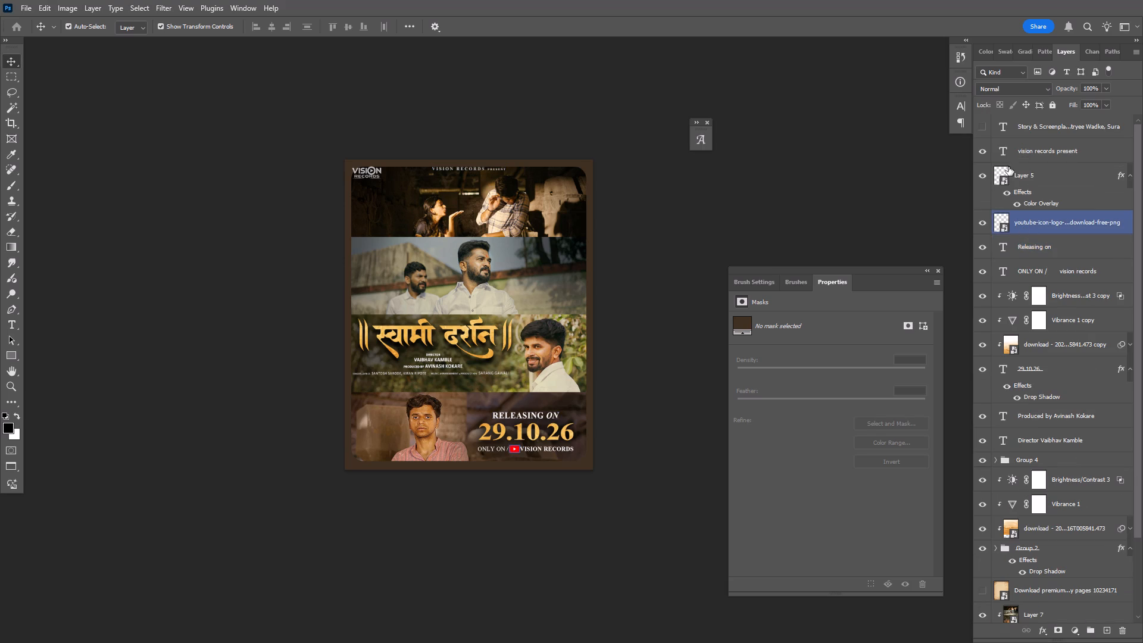
left_click(983, 129)
left_click(670, 165)
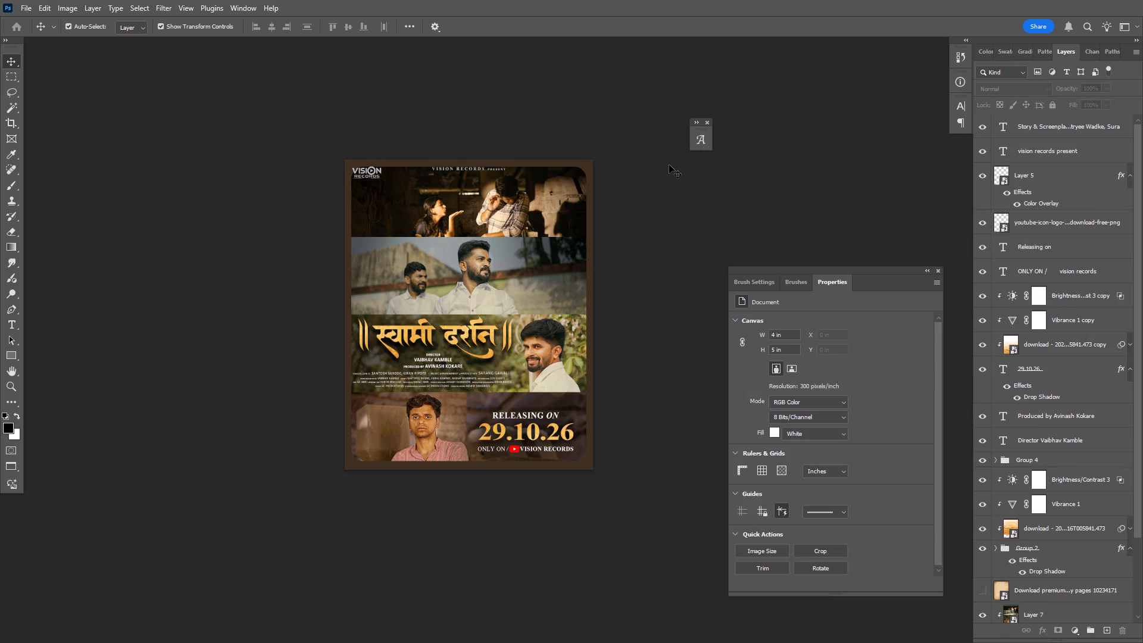
Move the "VISION RECORDS present" line slightly down, further inside the top photo strip.
scroll(455, 298, "up", 4, "alt")
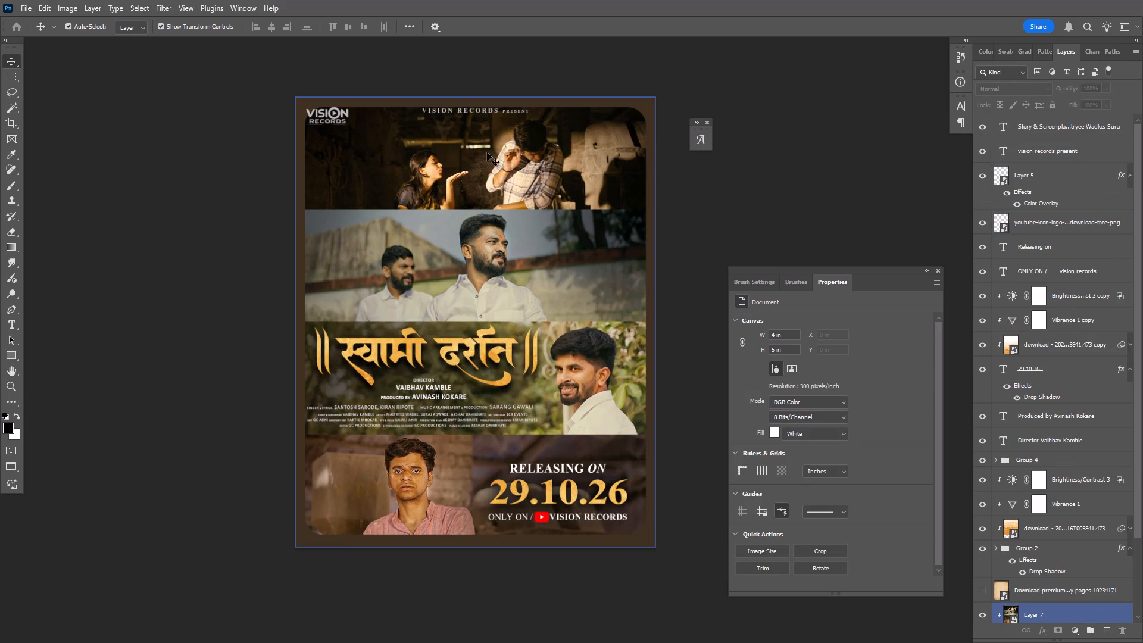
left_click(499, 110)
left_click_drag(507, 110, 507, 117, "shift")
Scale the Vision Records logo down to about 0.417 × 0.17 in and move it inward to about X 0.21, Y 0.17 in.
left_click(335, 113)
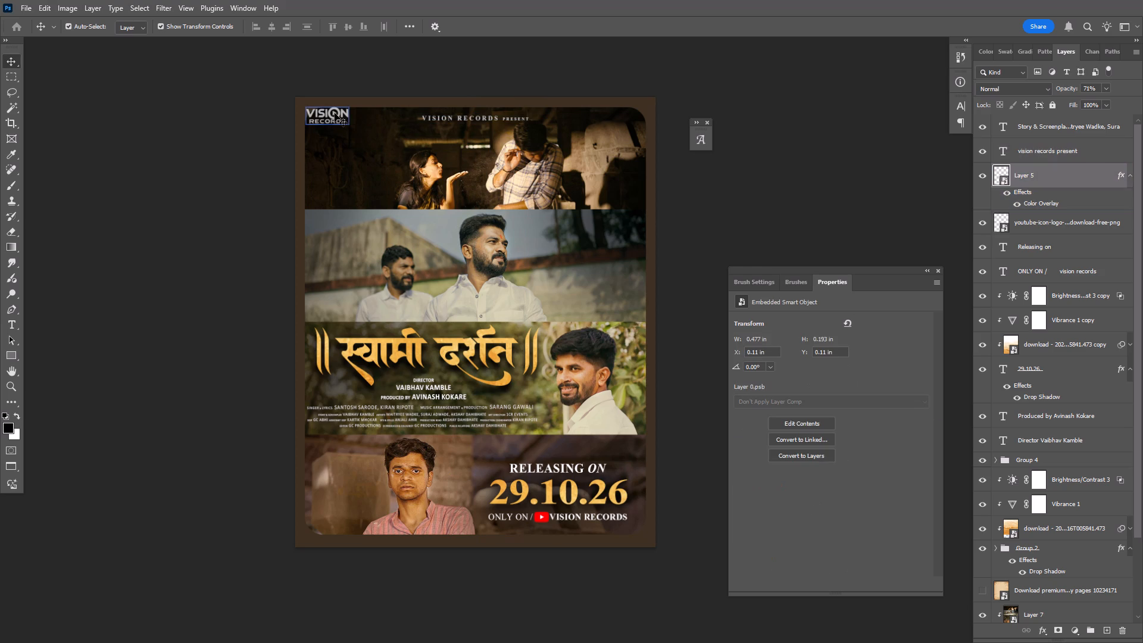
left_click(350, 101)
left_click_drag(348, 105, 342, 107)
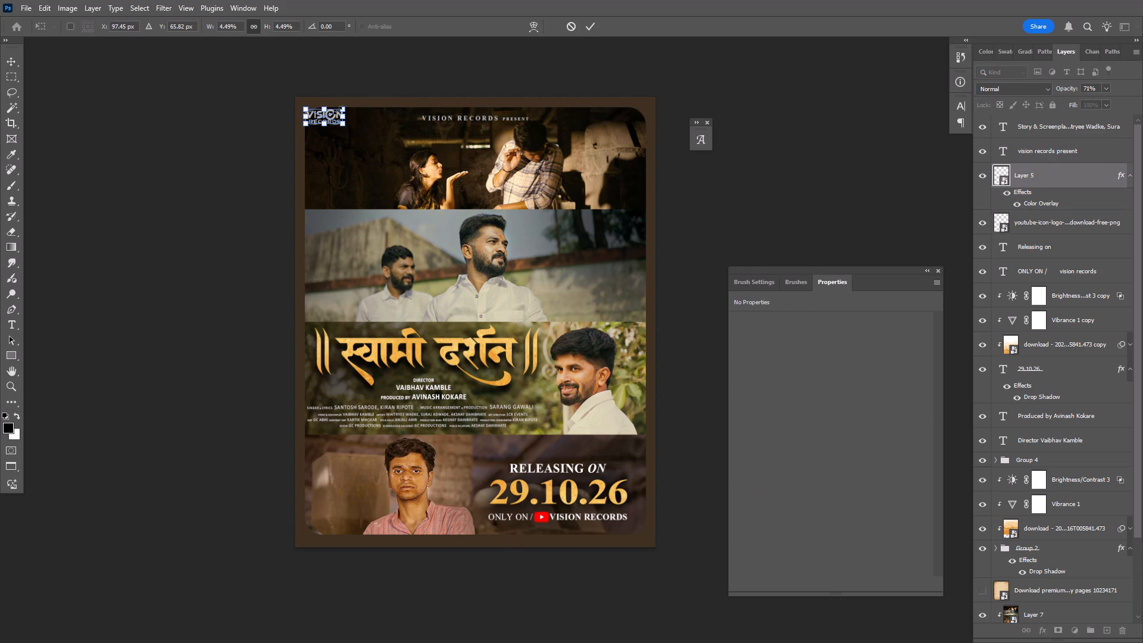
left_click_drag(330, 115, 339, 115, "shift")
left_click(342, 111, "shift")
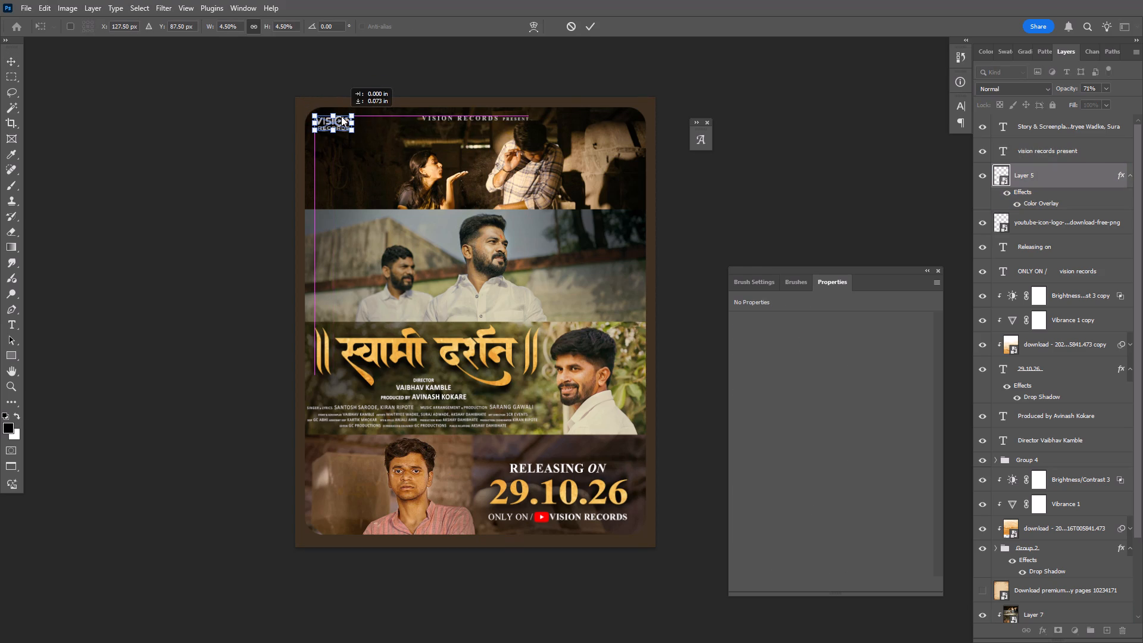
double_click(341, 119)
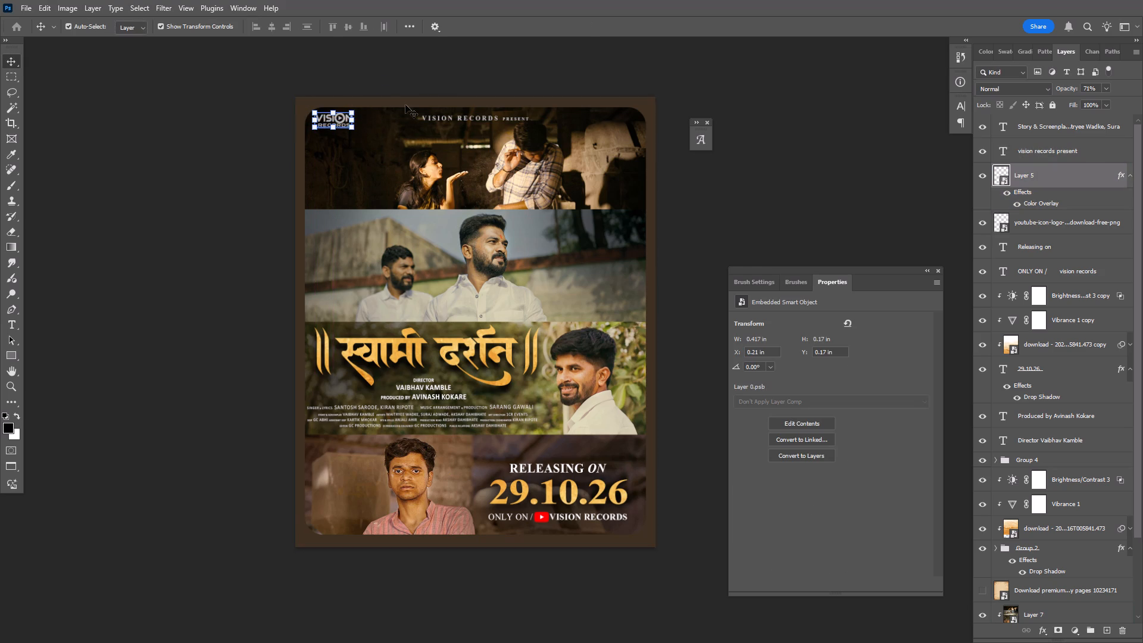
key("Down")
left_click(442, 73)
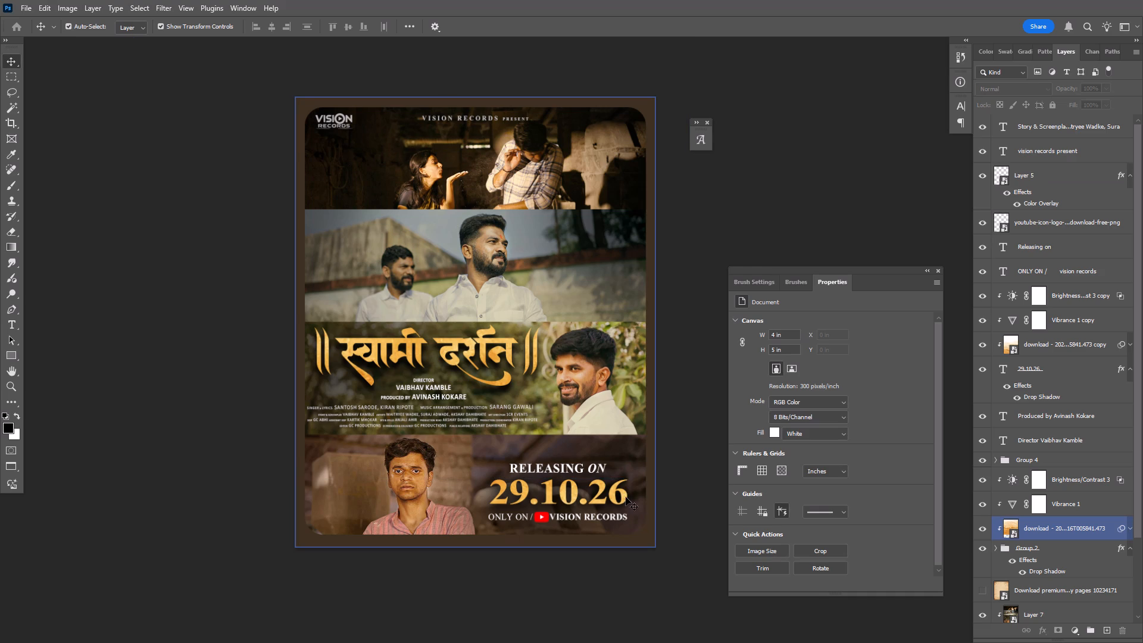
Select all the credit text layers below the song title and scale them together to about 93.5% around their centre.
left_click(431, 383)
left_click(434, 421, "shift")
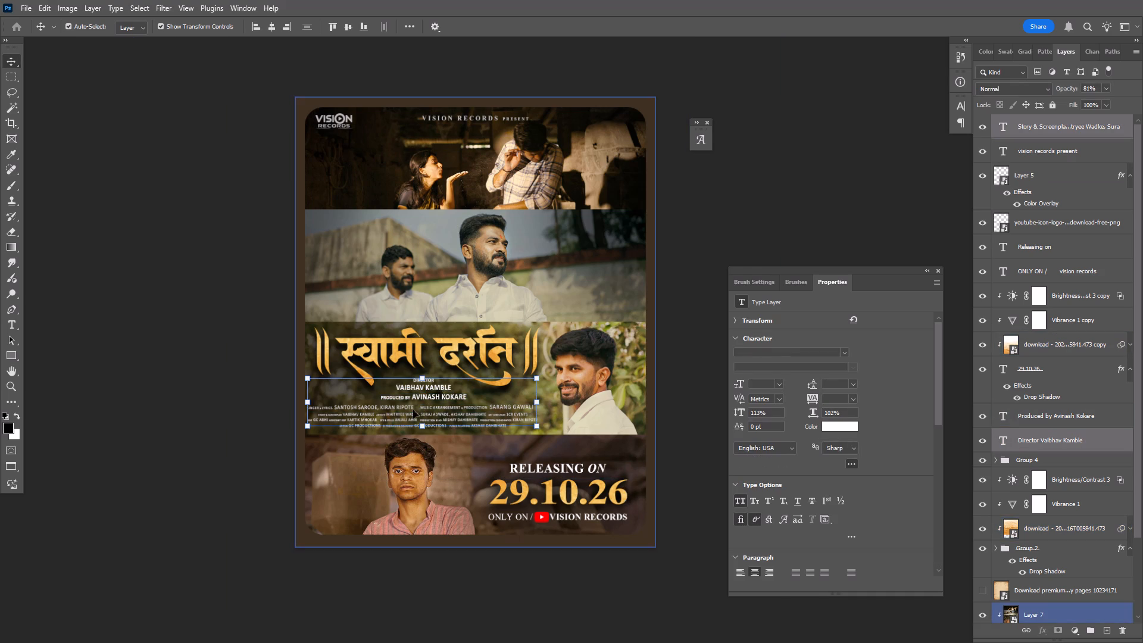
left_click(410, 407, "shift")
left_click(428, 408, "shift")
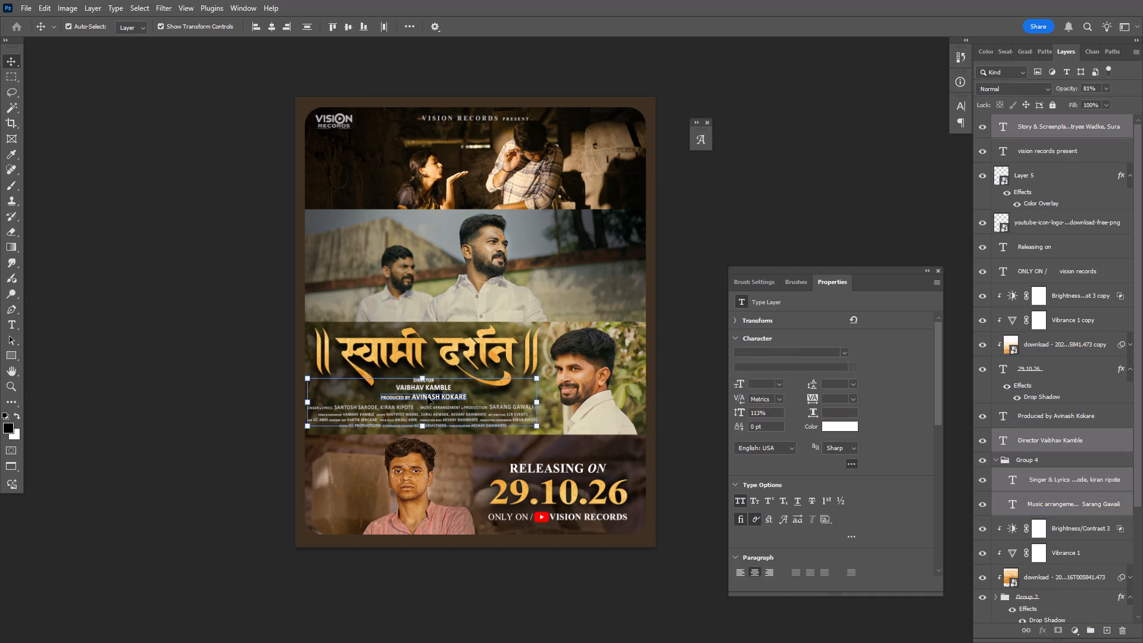
left_click(427, 397, "shift")
left_click_drag(537, 375, 530, 378, "alt")
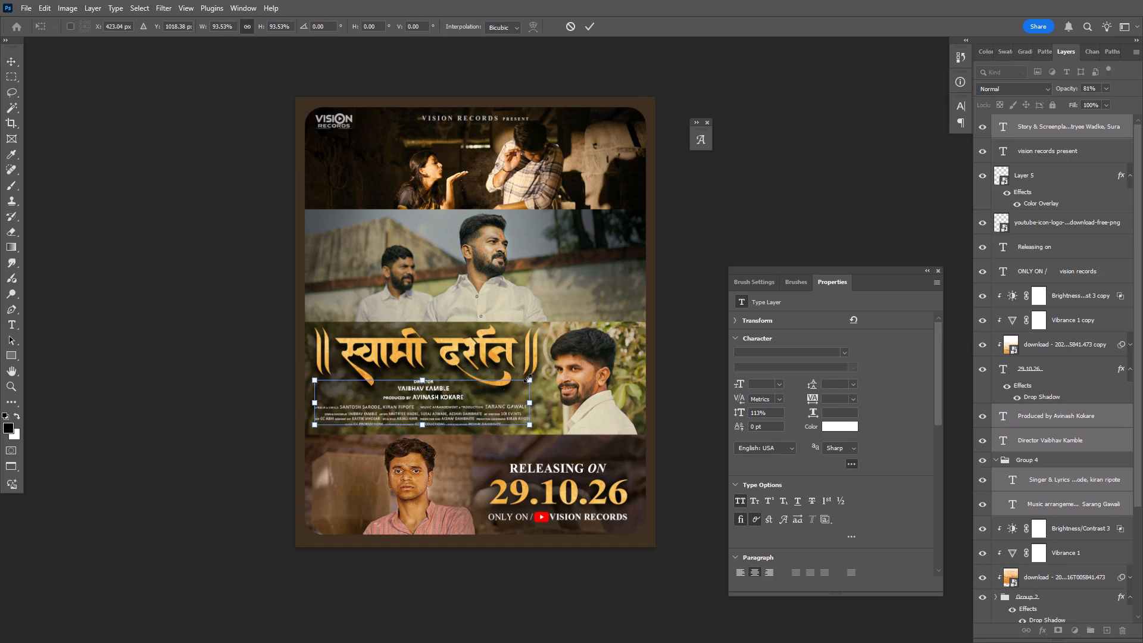
double_click(496, 393)
Nudge the selected credits block slightly down and to the right beneath the song title.
key("Down")
key("Down")
key("Down")
key("Right")
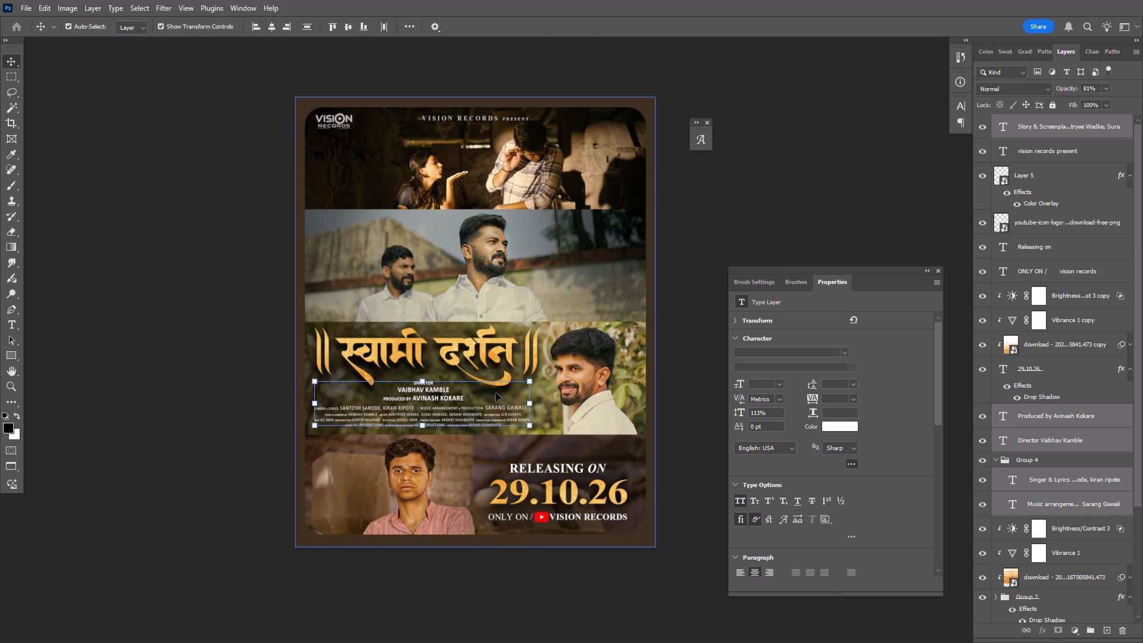
key("Right")
key("Right")
key("Right")
key("Right")
key("Right")
key("Right")
key("Right")
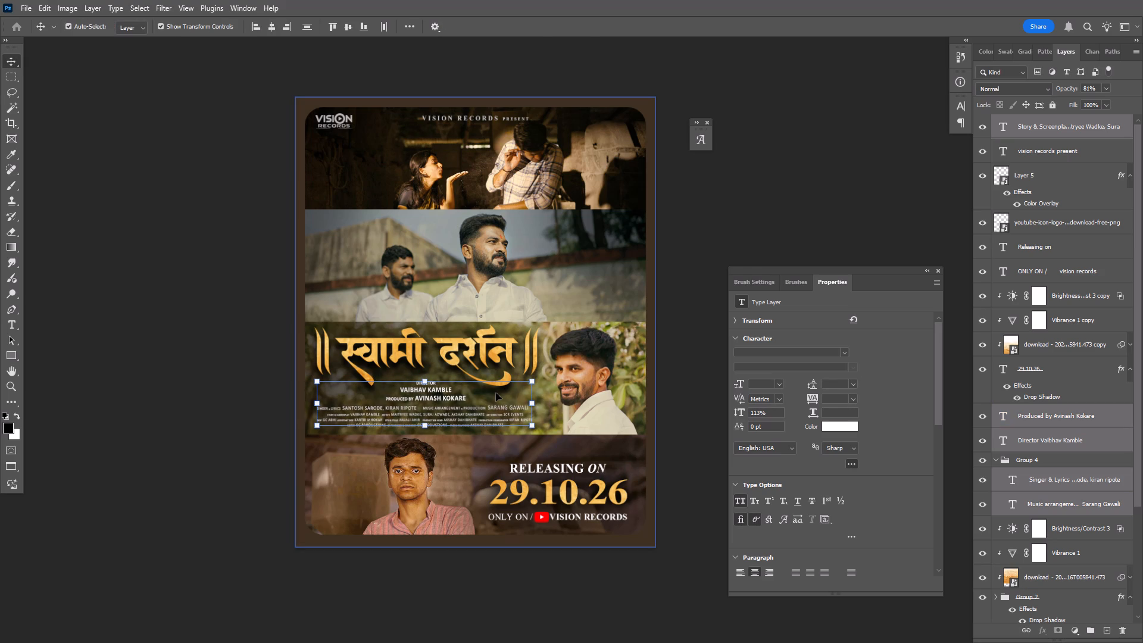
key("Right")
key("Down")
key("Down")
key("Left")
key("Down")
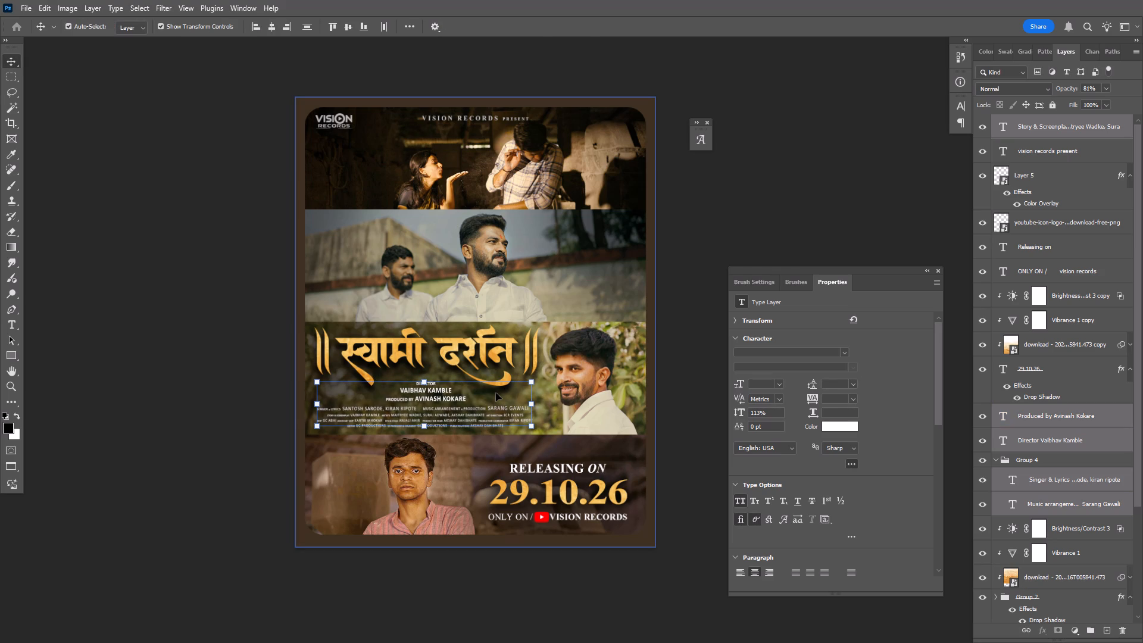
key("Up")
Scale the Marathi song title group down to about 94% around its centre.
left_click(473, 349)
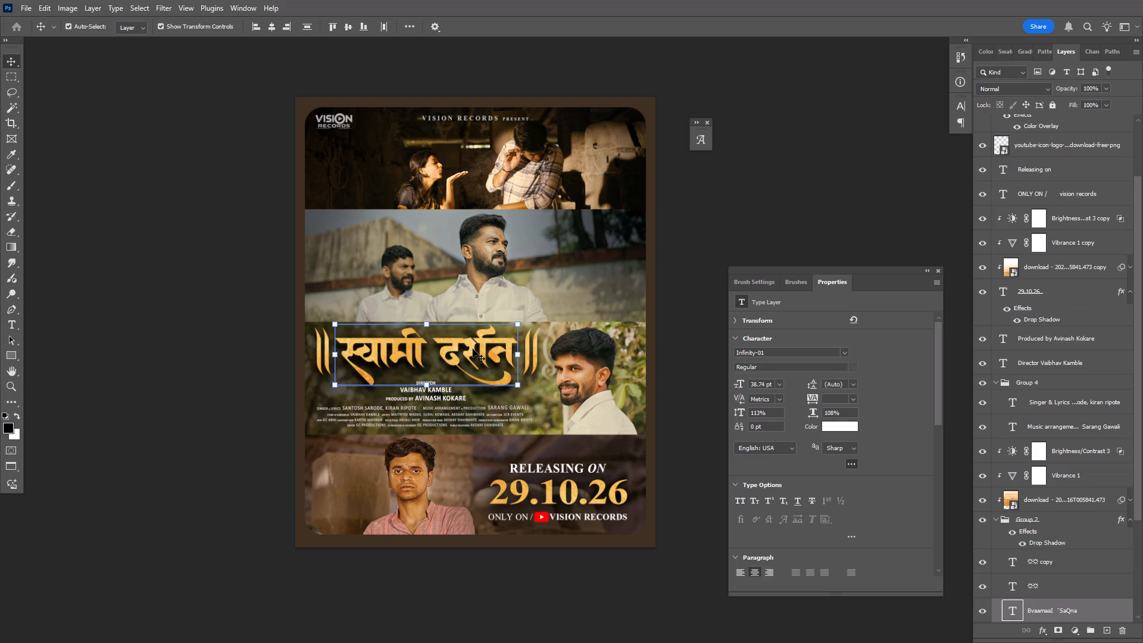
left_click(997, 517)
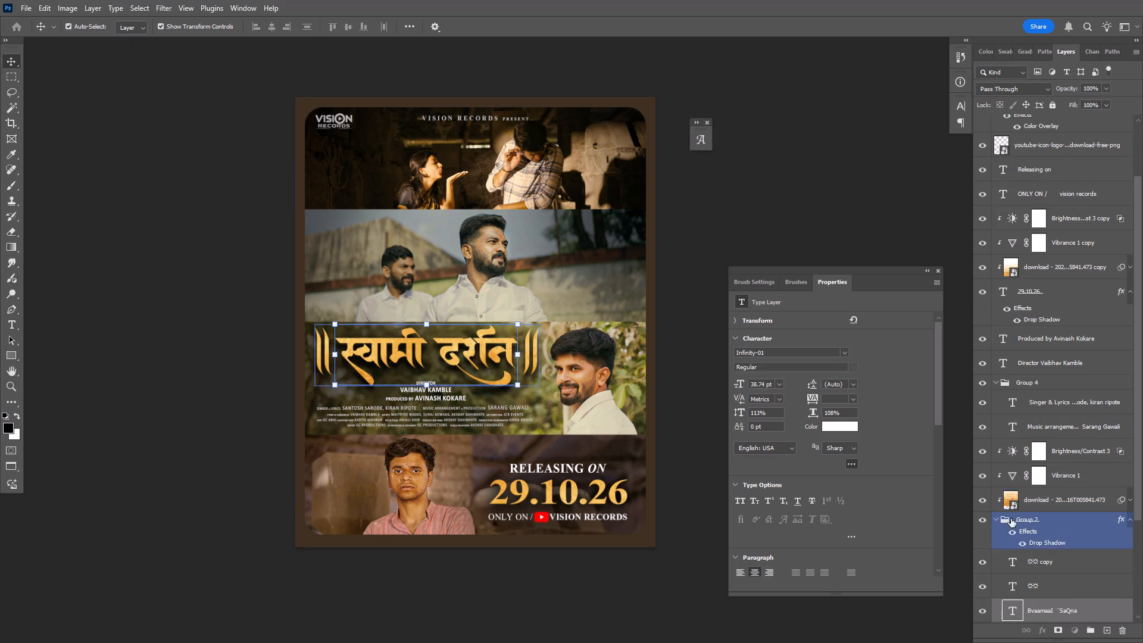
left_click(1030, 519)
left_click(1048, 504, "ctrl")
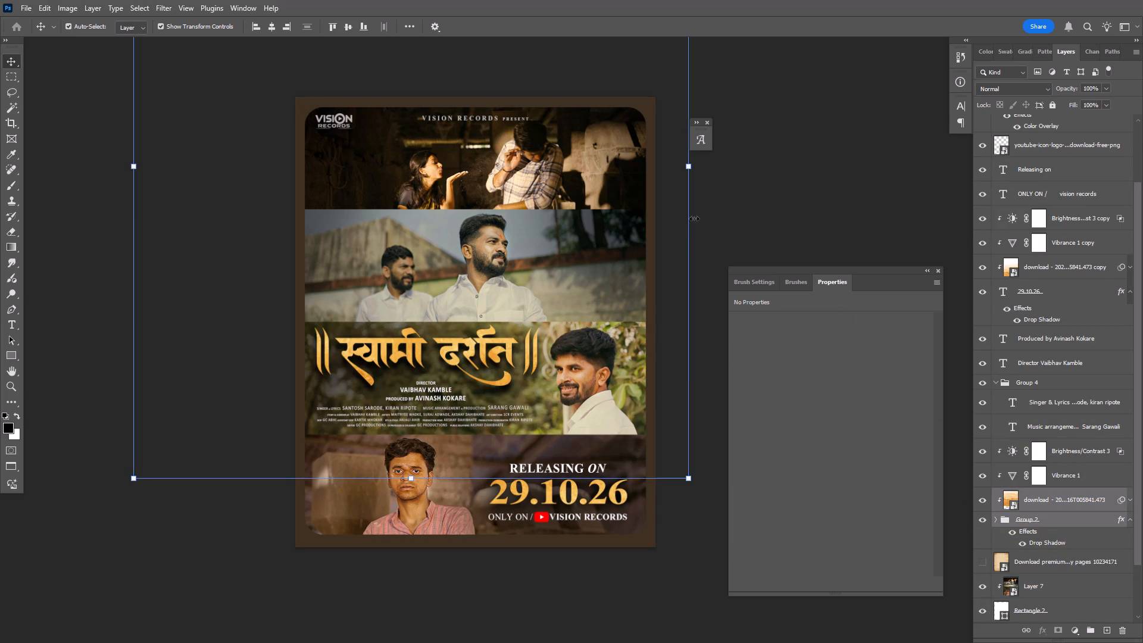
left_click(1036, 525)
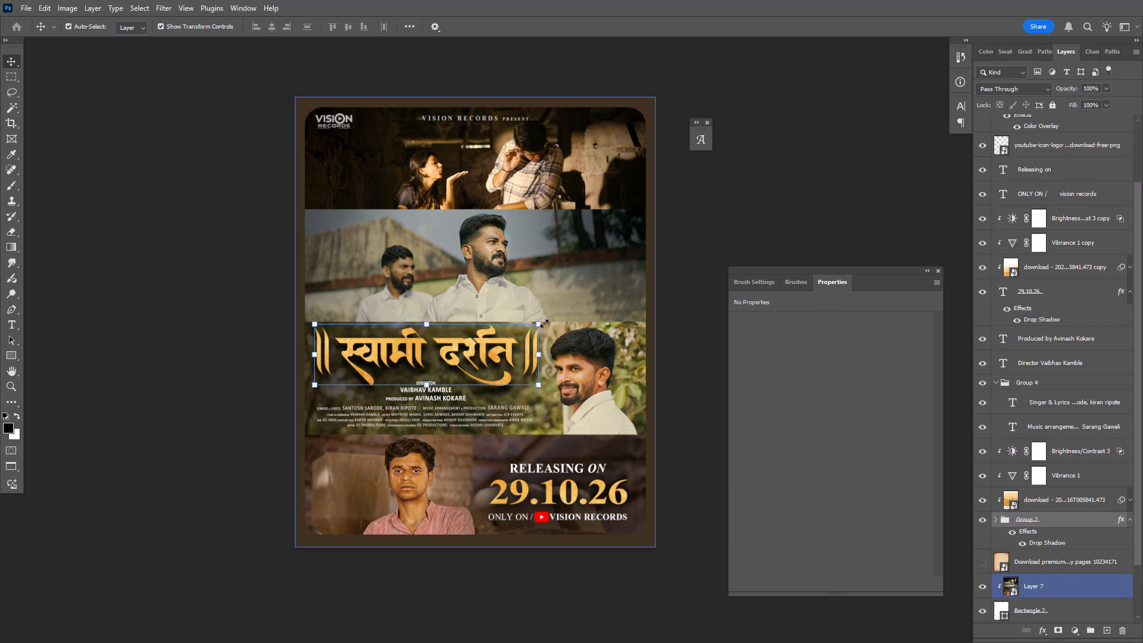
left_click(537, 323)
left_click_drag(541, 321, 535, 326, "alt")
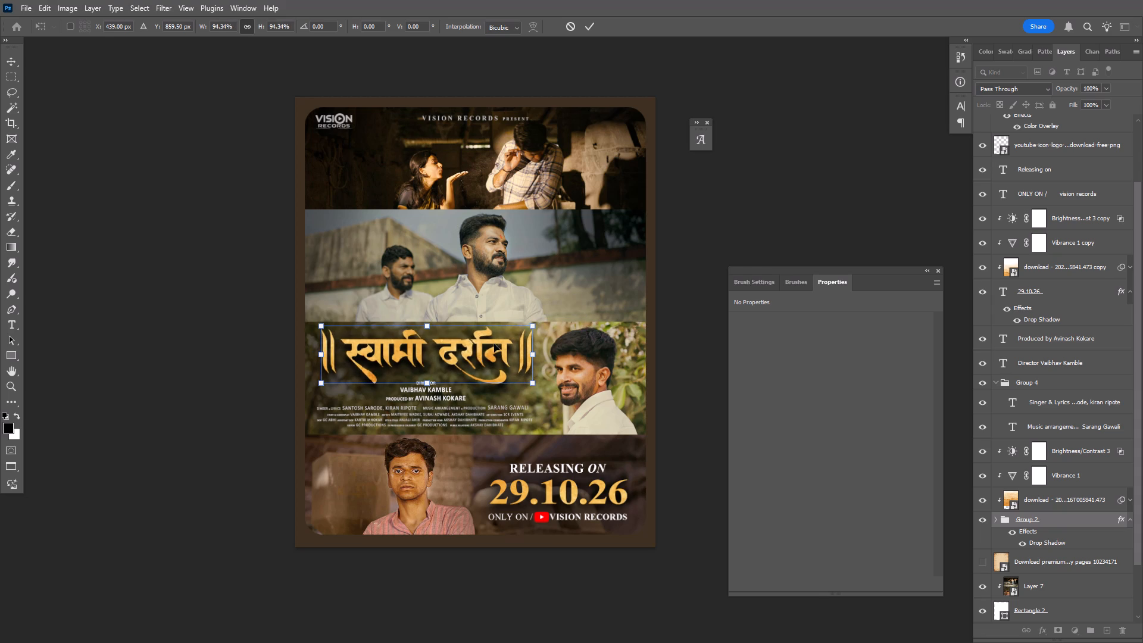
double_click(494, 344)
Nudge the song title group down closer to the credits.
key("Down")
key("Down")
key("Down")
key("Down")
key("Down")
key("Down")
key("Down")
key("Down")
key("Down")
key("Down")
key("Down")
key("Down")
key("Down")
key("Down")
key("Down")
key("Down")
key("Down")
key("Down")
key("Down")
key("Down")
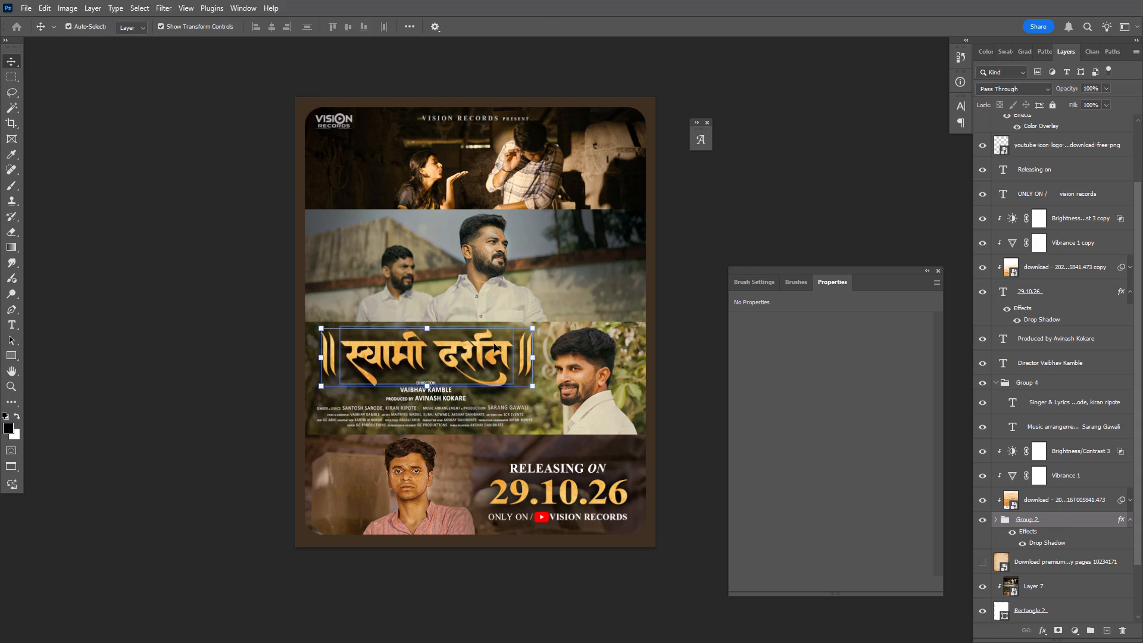
key("Down")
key("Down")
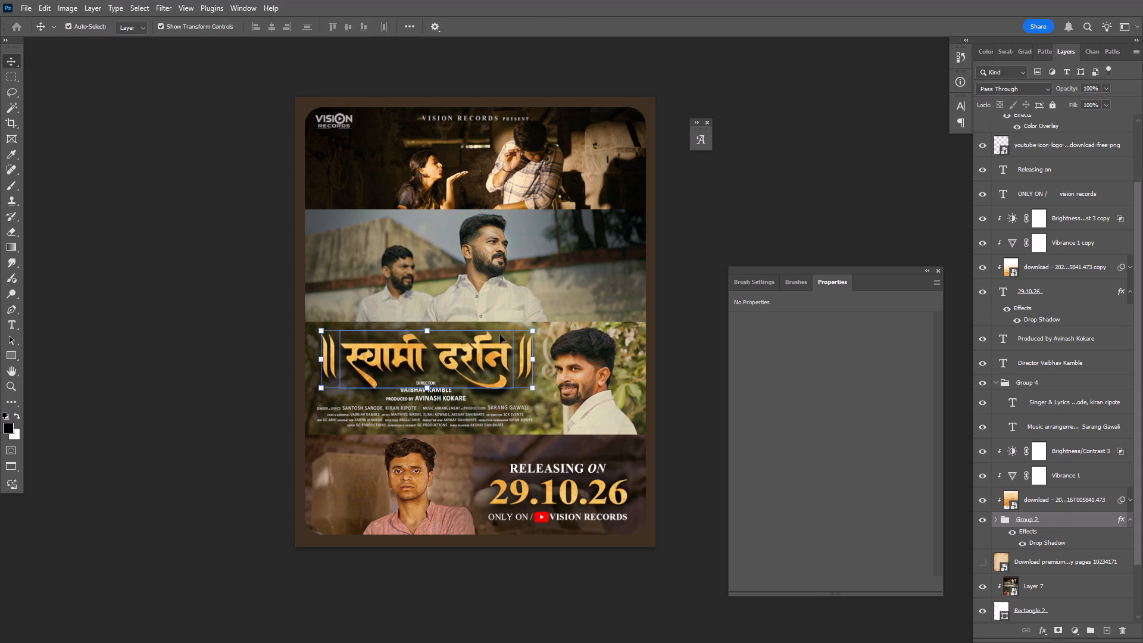
Enlarge the song title group slightly around its centre, nudge it up a touch and deselect it.
left_click(527, 331, "alt")
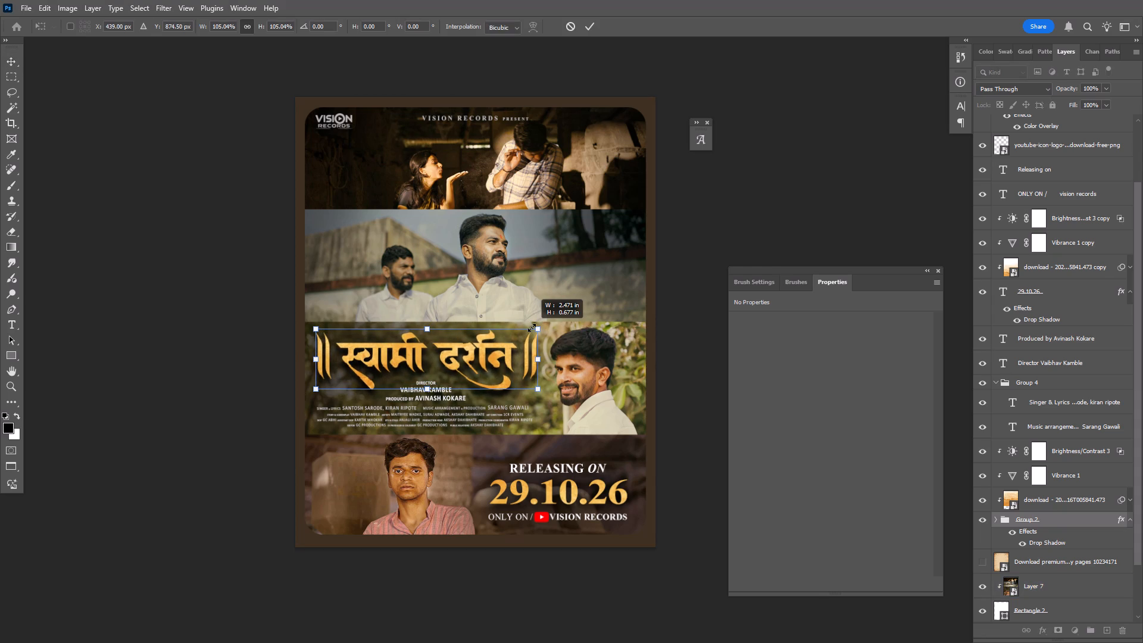
double_click(494, 340)
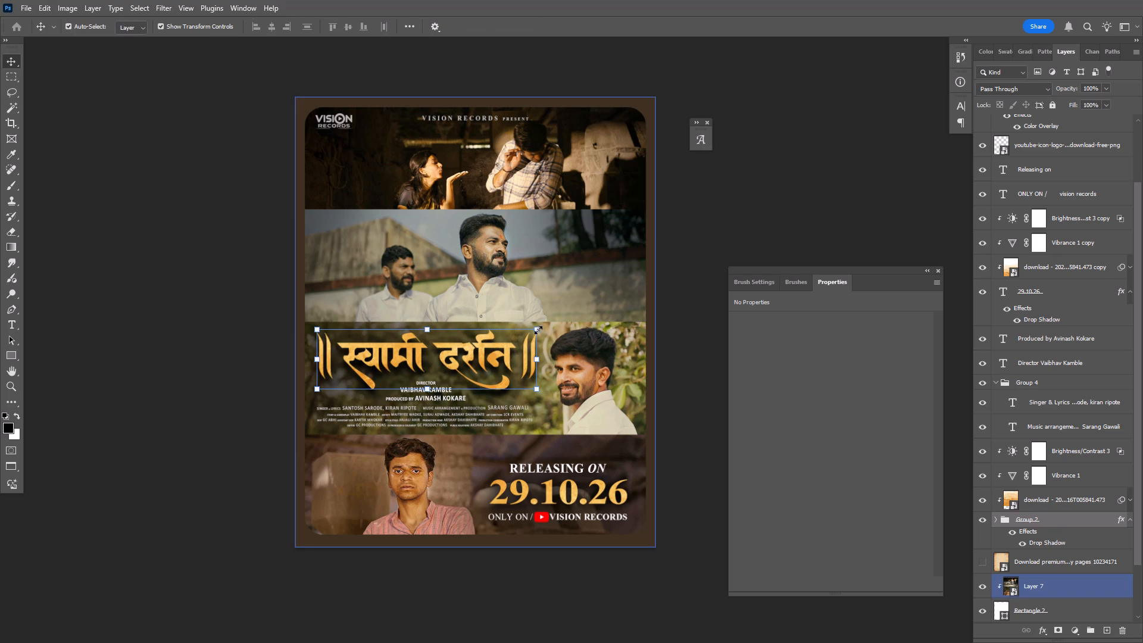
left_click(536, 330, "alt")
double_click(506, 348)
key("Up")
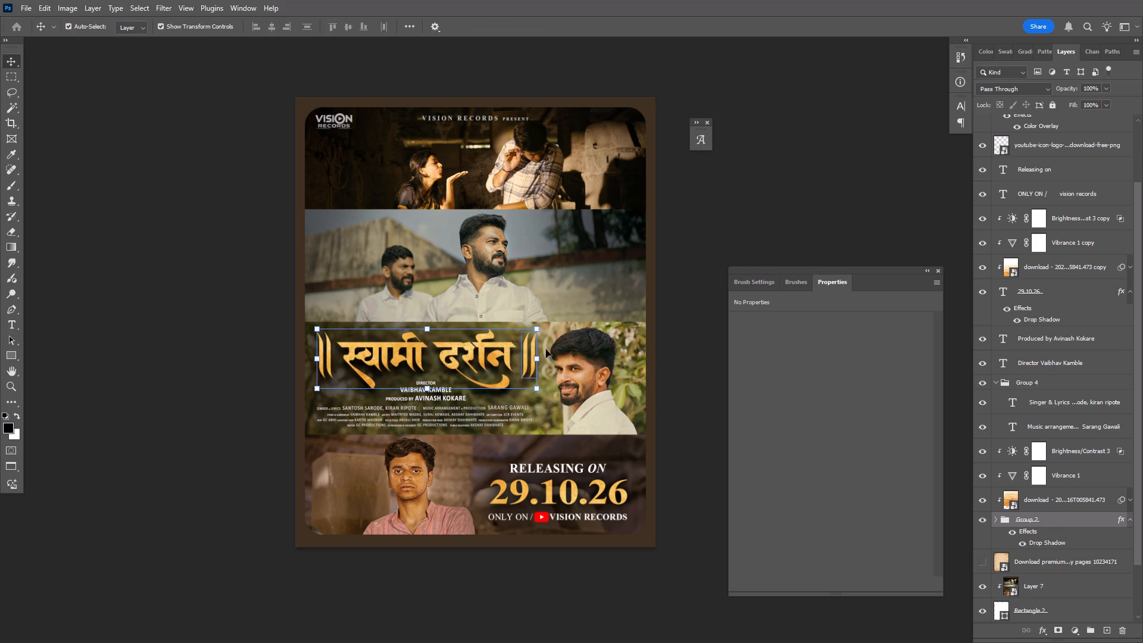
key("Up")
left_click(690, 369)
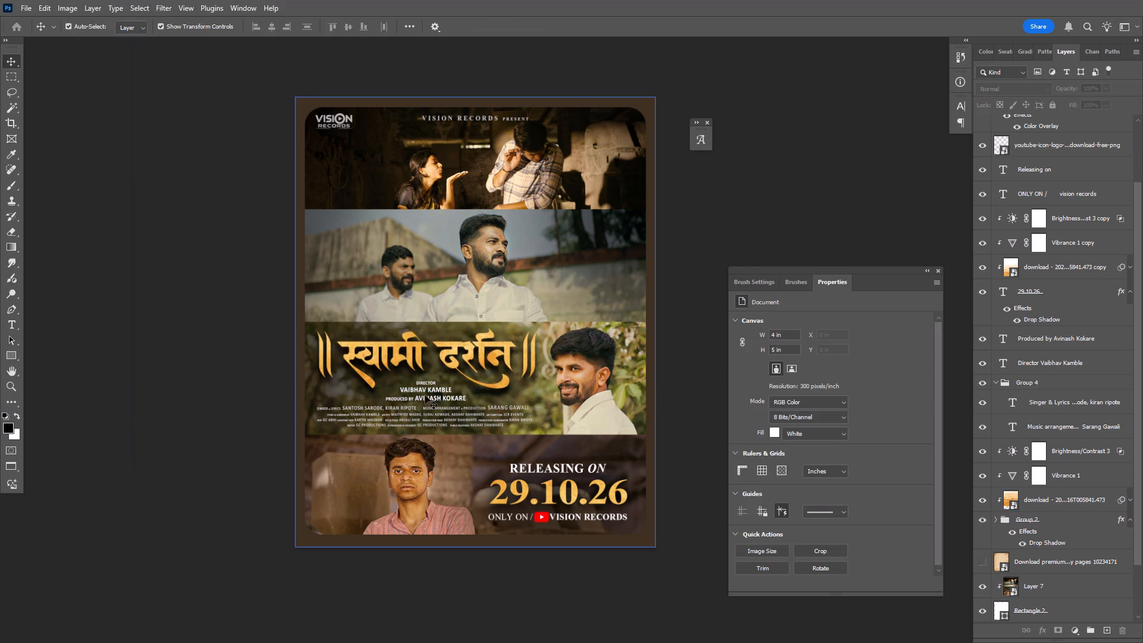
Select the director and producer credit lines and nudge them slightly left beneath the title.
scroll(435, 382, "up", 4)
scroll(421, 404, "up", 3, "alt")
left_click(421, 401)
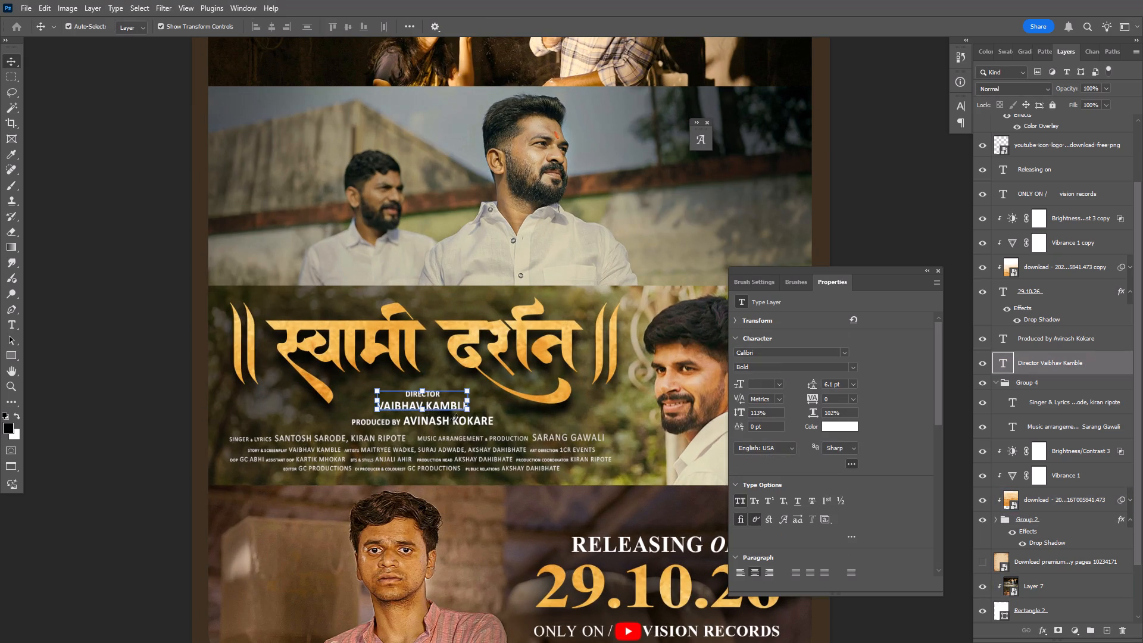
left_click(483, 422, "shift")
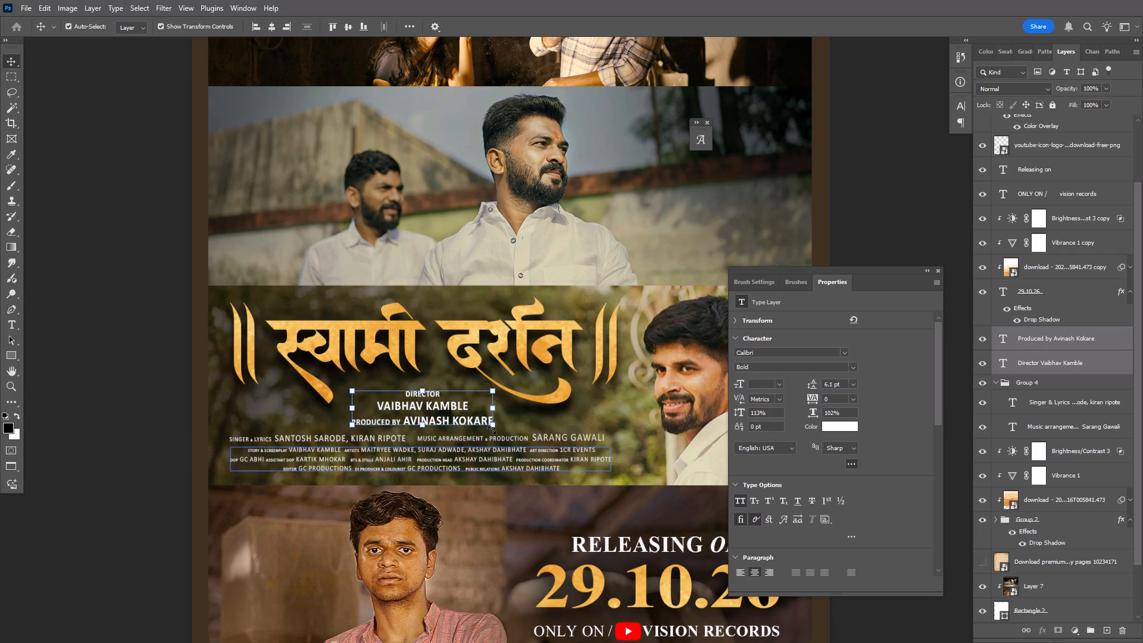
left_click(494, 391, "alt")
double_click(442, 398)
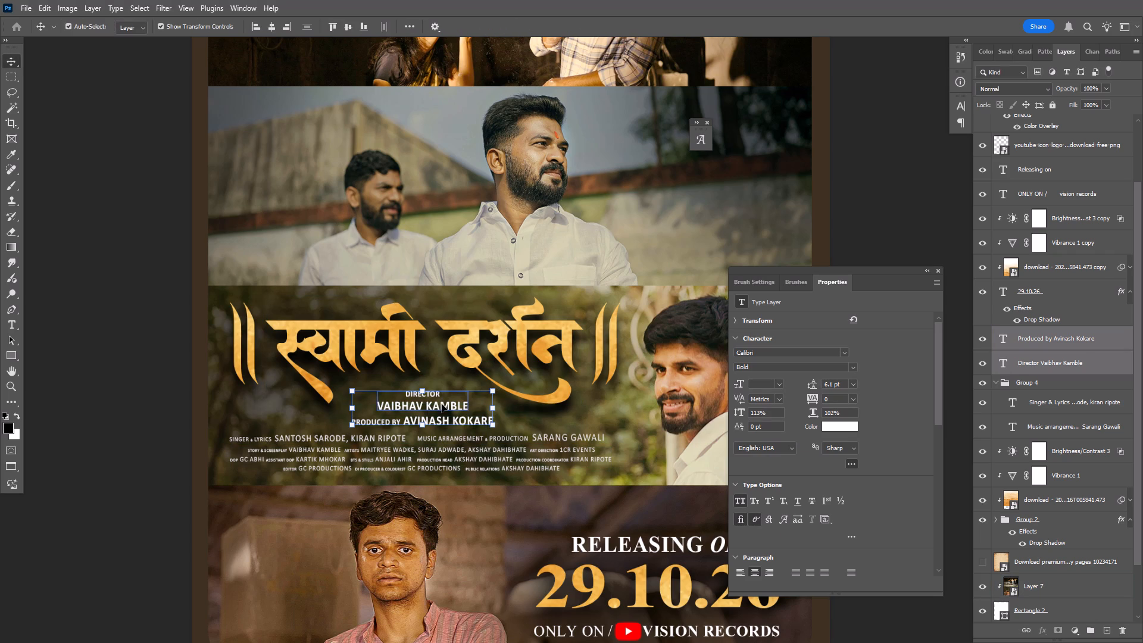
key("Left")
key("Left")
key("Right")
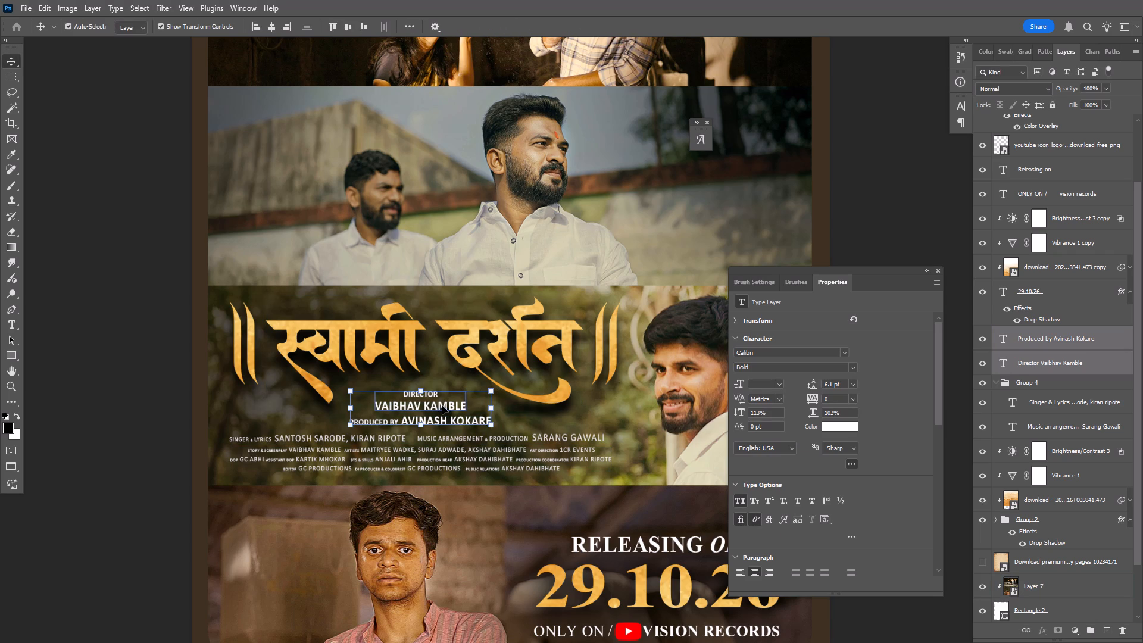
key("Left")
key("Left")
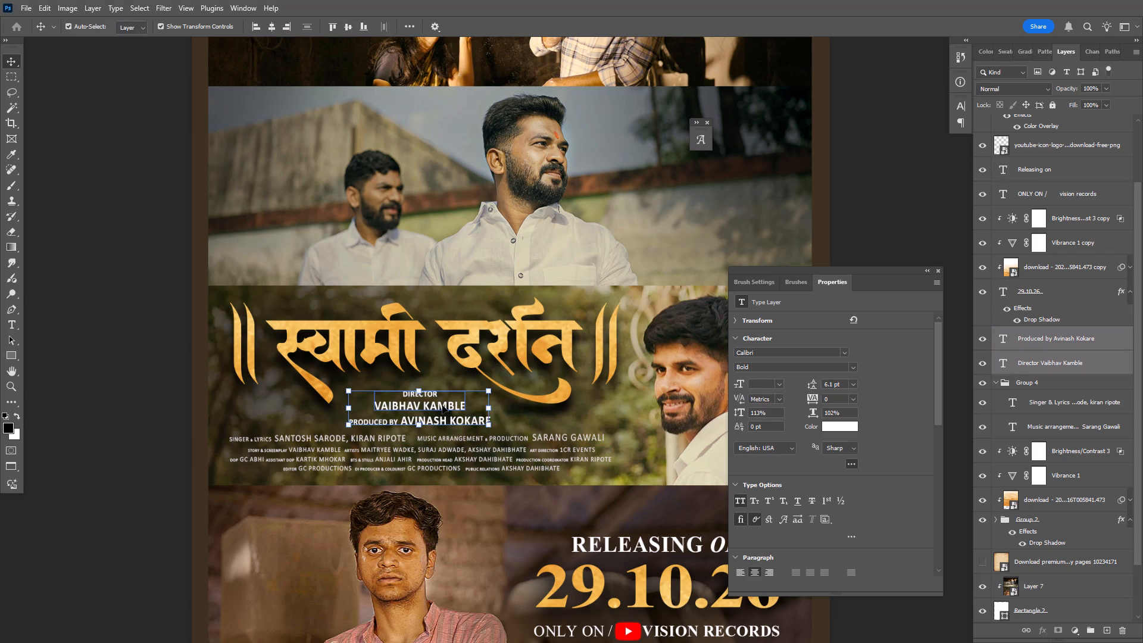
Enlarge the director and producer credit lines to about 105% around their centre.
left_click(486, 391, "alt")
double_click(471, 398)
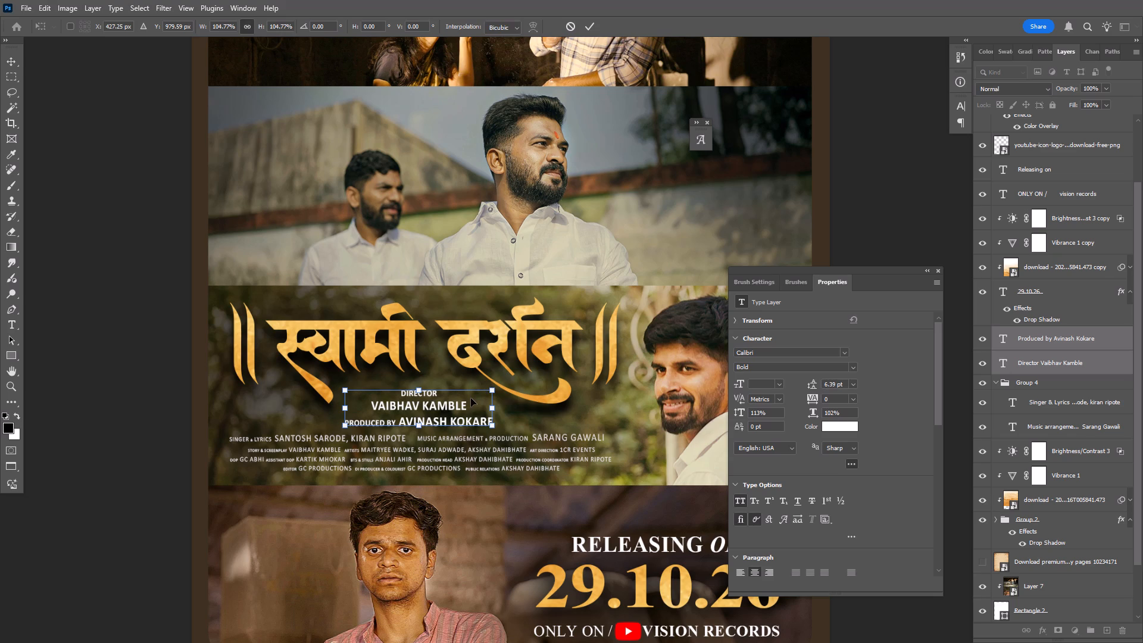
left_click(497, 438)
double_click(470, 416)
left_click(639, 369)
Review the whole poster, checking the border, title, credits and release text layout.
scroll(588, 437, "down", 11, "alt")
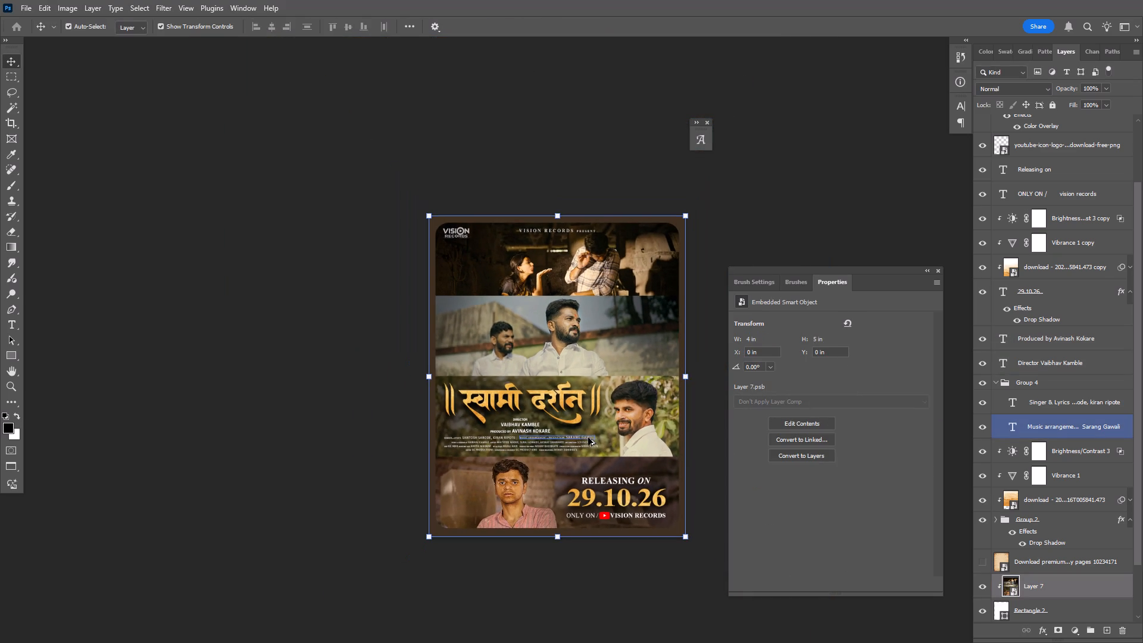
key("space")
key("space")
key("space")
key("space")
key("space")
key("space")
key("space")
key("space")
key("space")
key("space")
key("space")
key("space")
key("space")
key("space")
key("space")
key("space")
key("space")
key("space")
key("space")
key("space")
left_click(286, 425)
left_click_drag(310, 445, 293, 441)
scroll(453, 428, "up", 4, "alt")
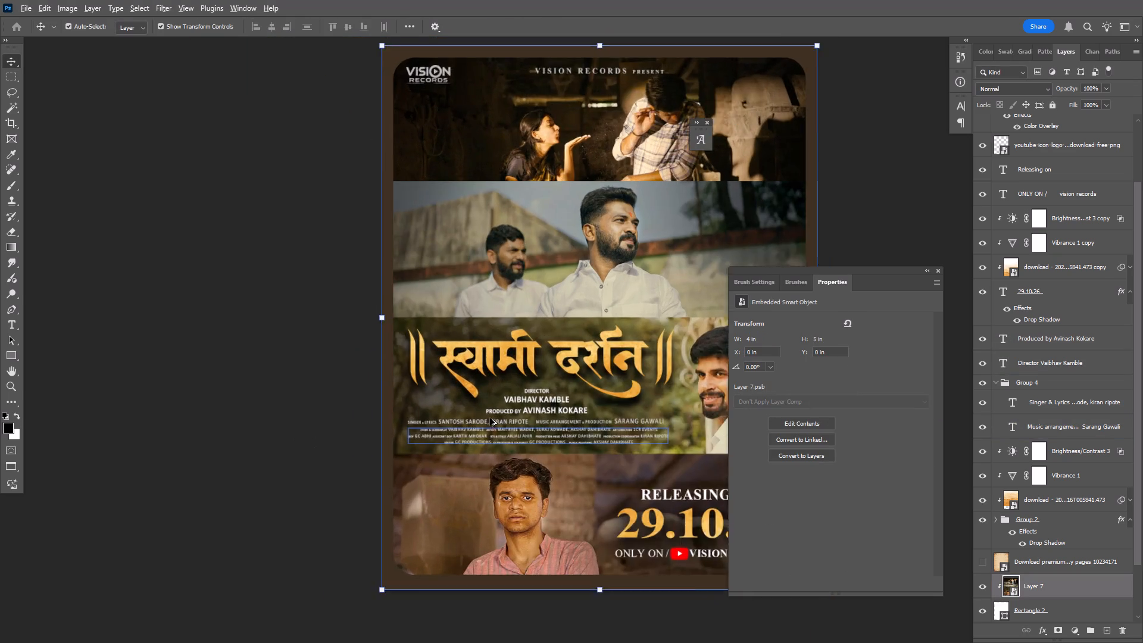
scroll(490, 418, "up", 5, "alt")
scroll(344, 427, "down", 6, "alt")
key("space")
key("space")
key("space")
key("space")
key("space")
key("space")
key("space")
key("space")
key("space")
key("space")
key("space")
key("space")
left_click_drag(288, 435, 284, 435)
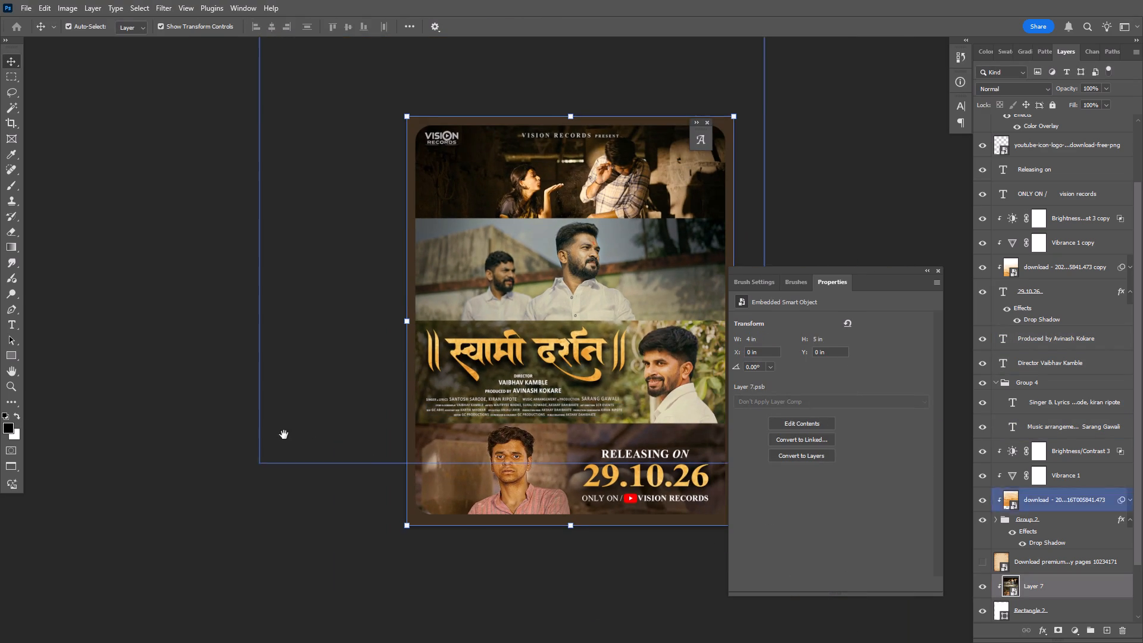
left_click_drag(284, 435, 183, 423)
Review the whole poster at a reduced size and against a plain full-screen background.
left_click(548, 469)
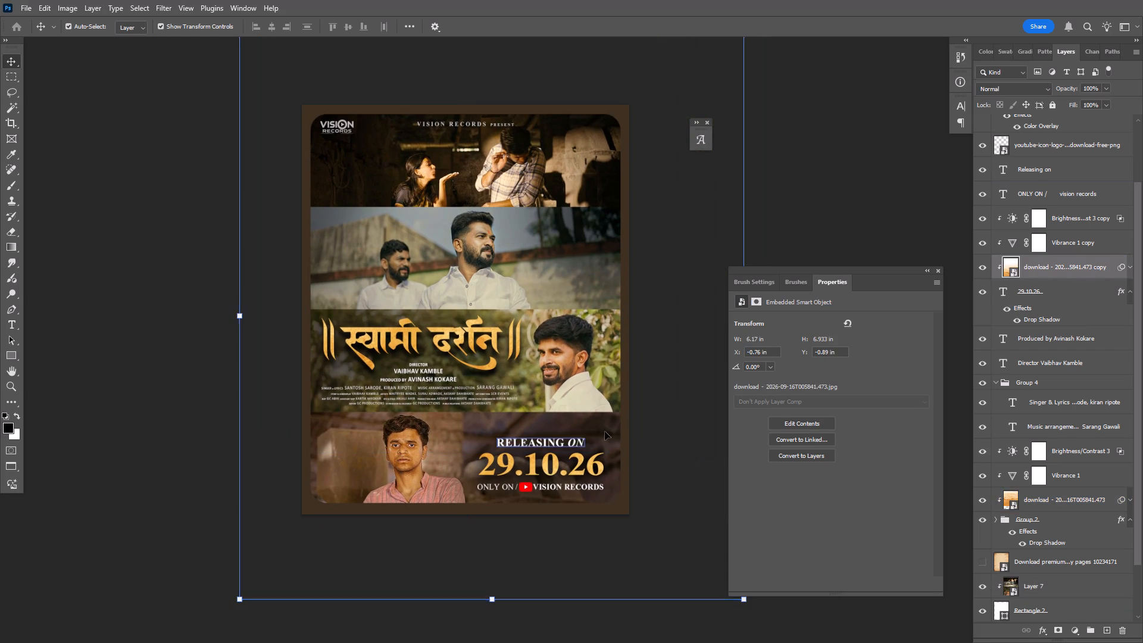
left_click(605, 432)
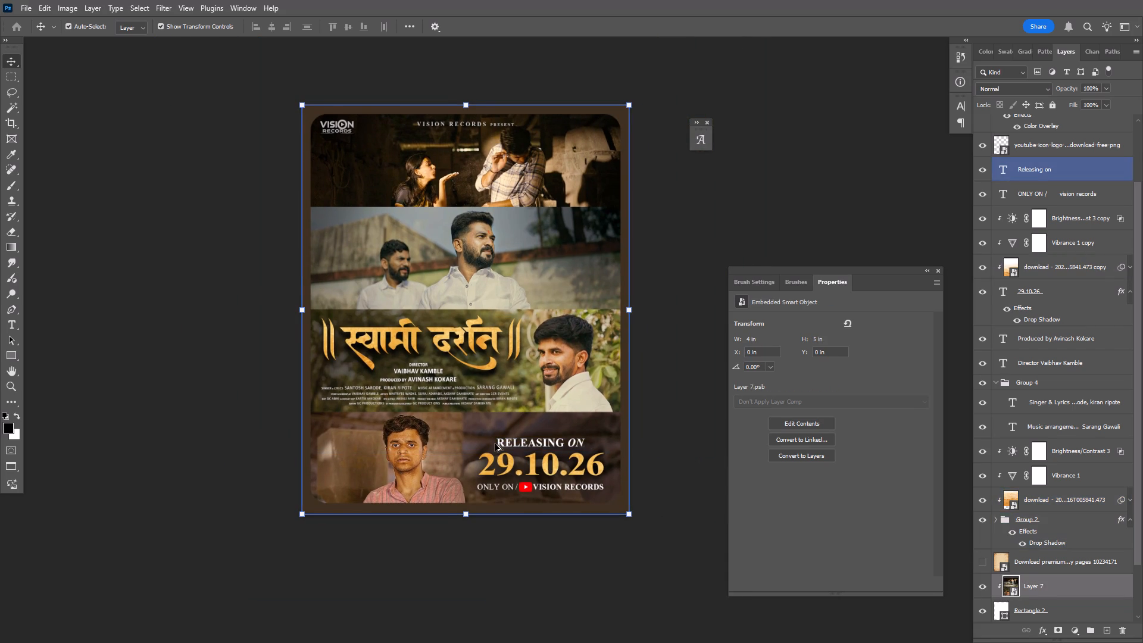
scroll(495, 444, "down", 2, "alt")
left_click(678, 327)
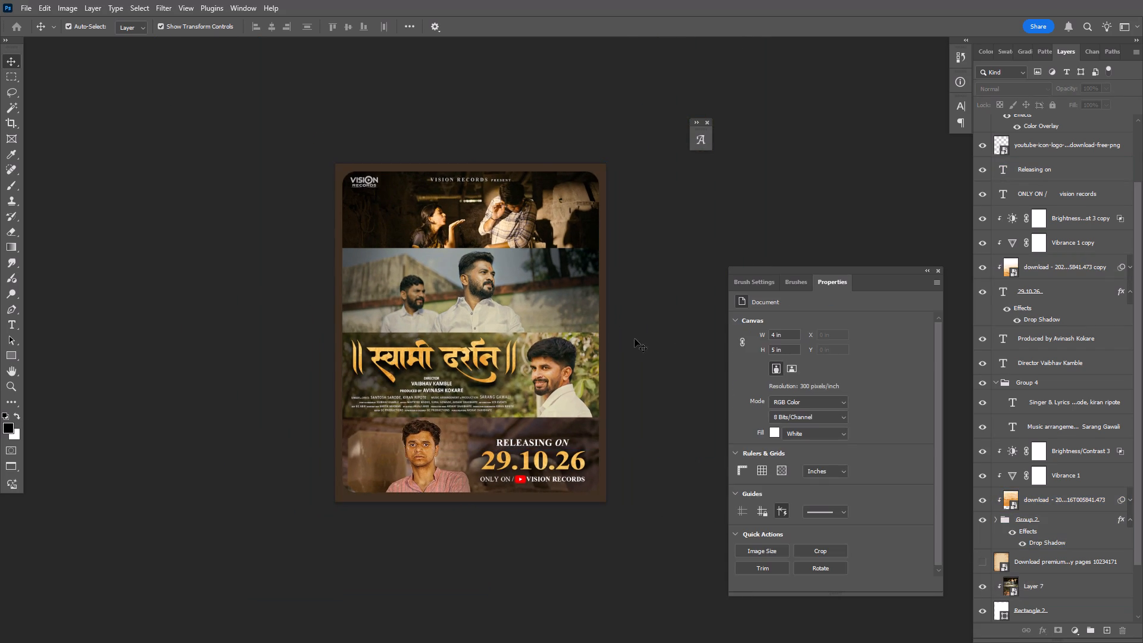
scroll(984, 566, "down", 9)
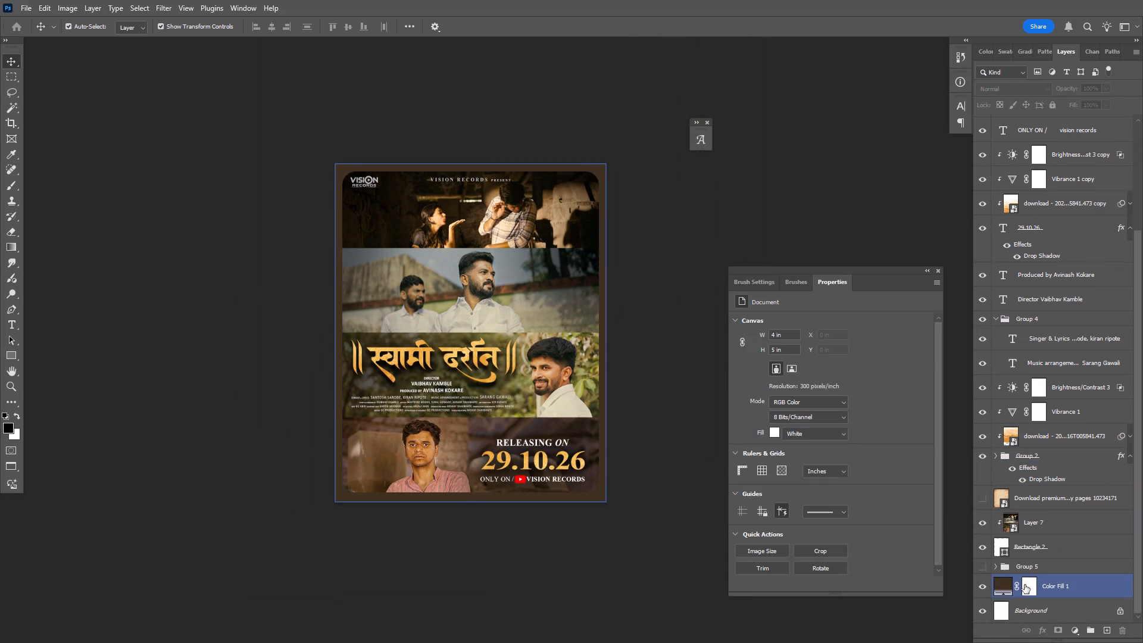
key("f")
key("f")
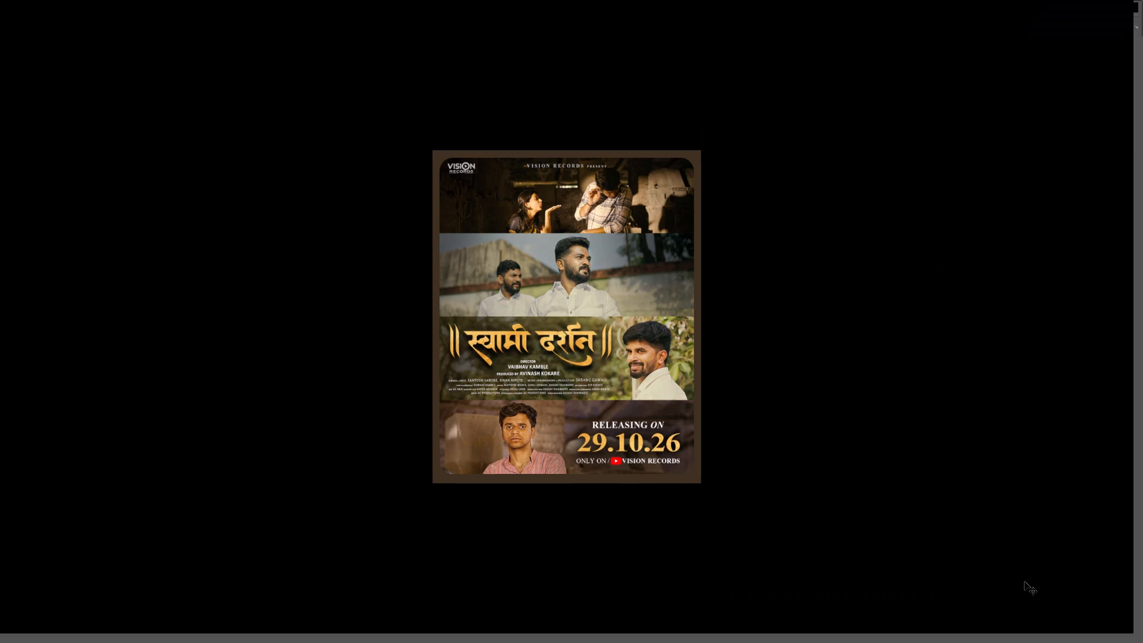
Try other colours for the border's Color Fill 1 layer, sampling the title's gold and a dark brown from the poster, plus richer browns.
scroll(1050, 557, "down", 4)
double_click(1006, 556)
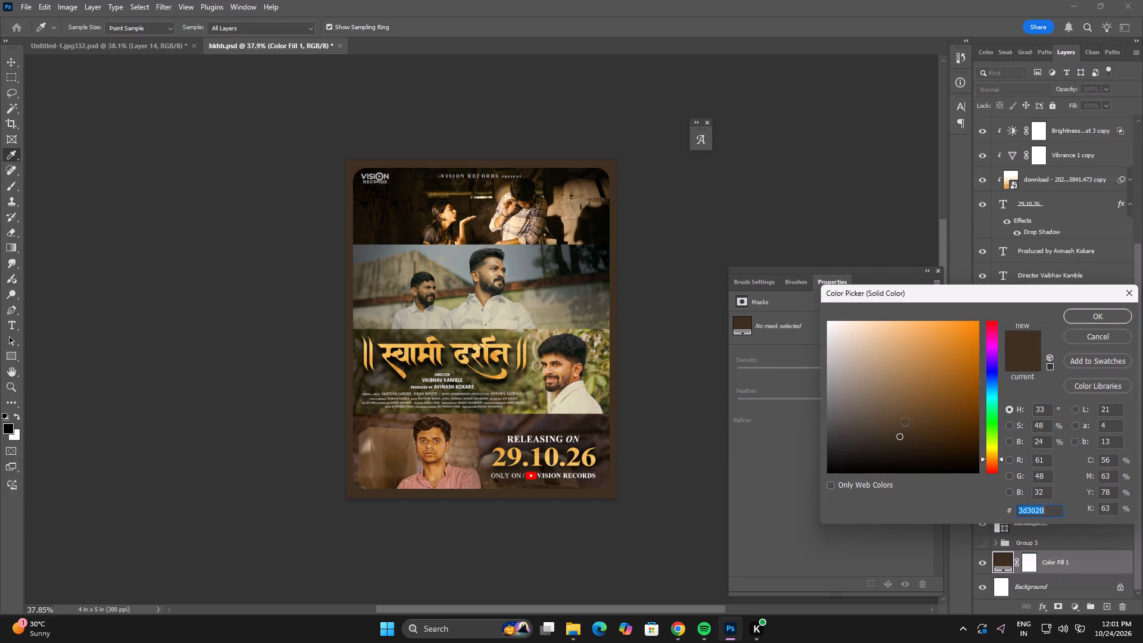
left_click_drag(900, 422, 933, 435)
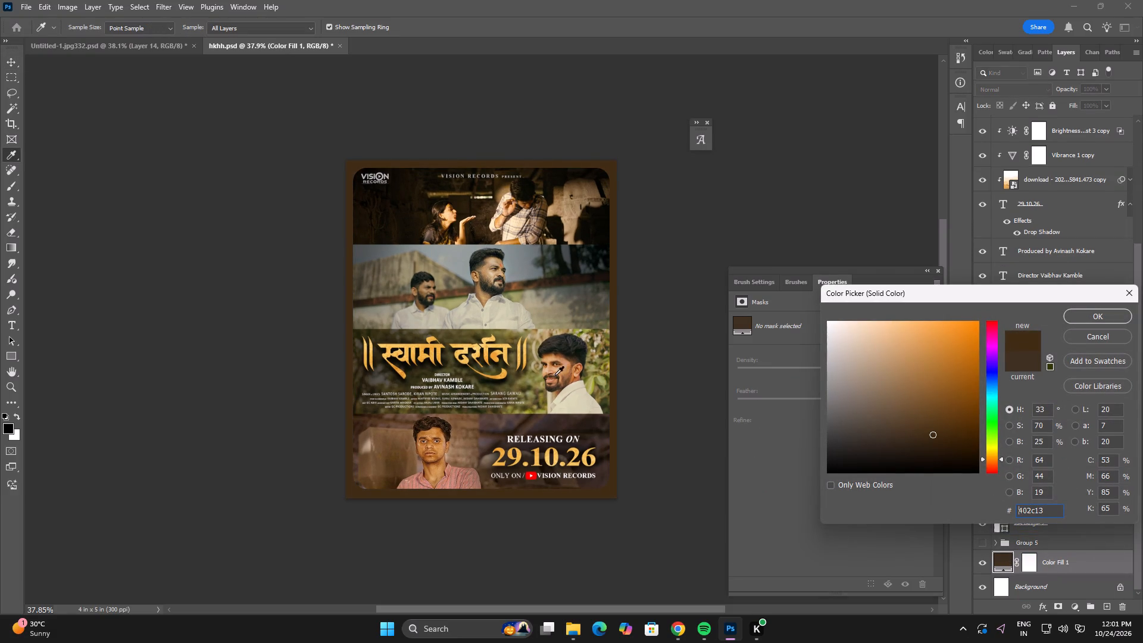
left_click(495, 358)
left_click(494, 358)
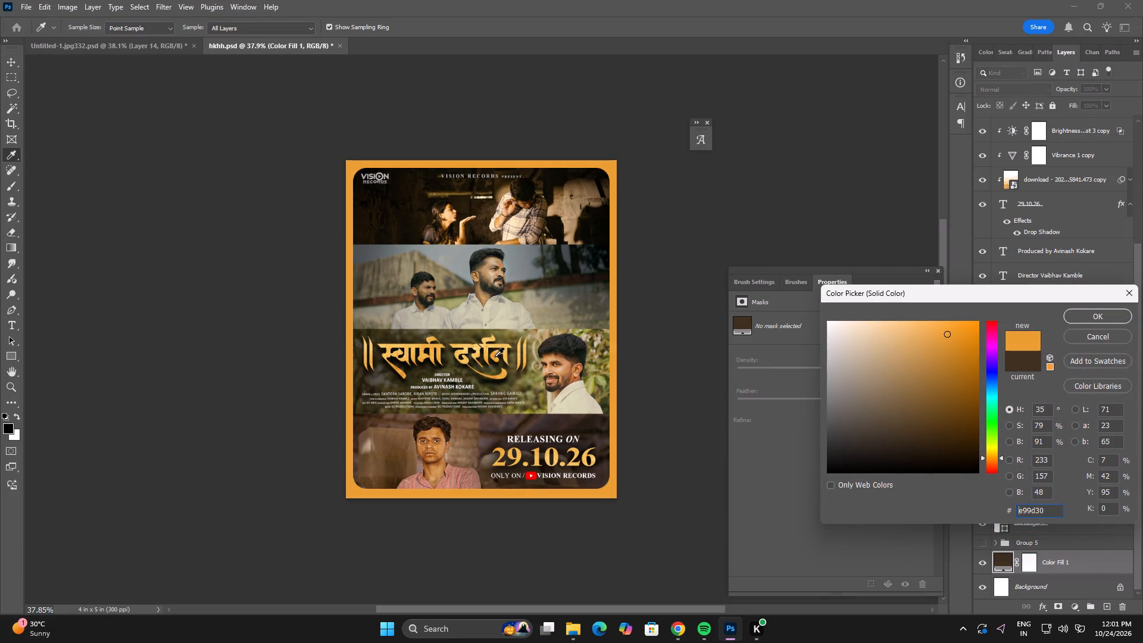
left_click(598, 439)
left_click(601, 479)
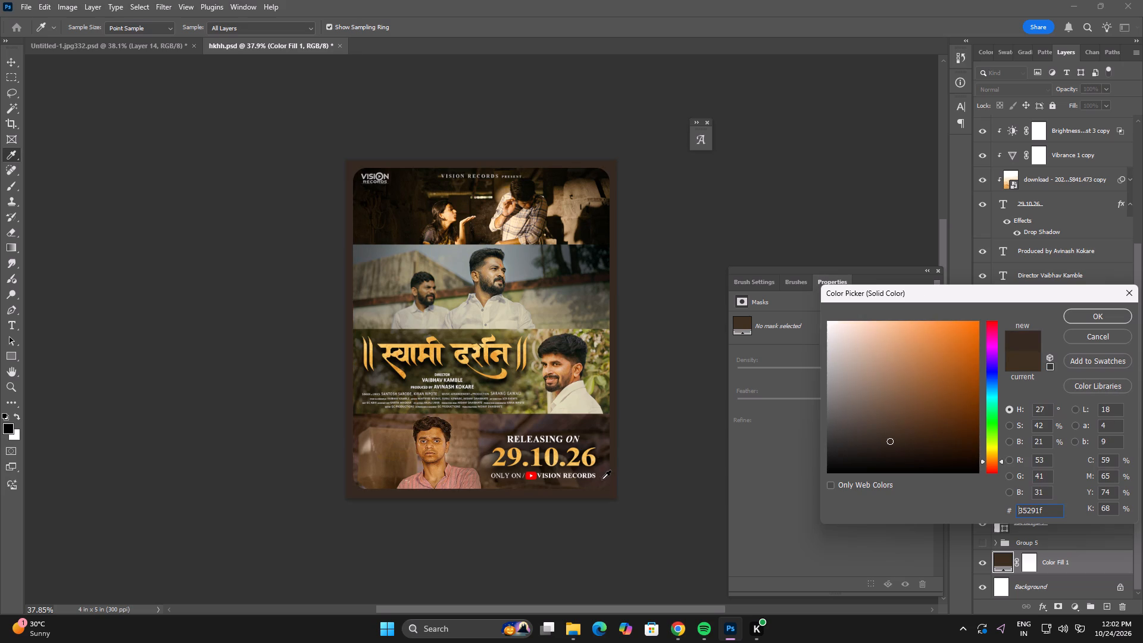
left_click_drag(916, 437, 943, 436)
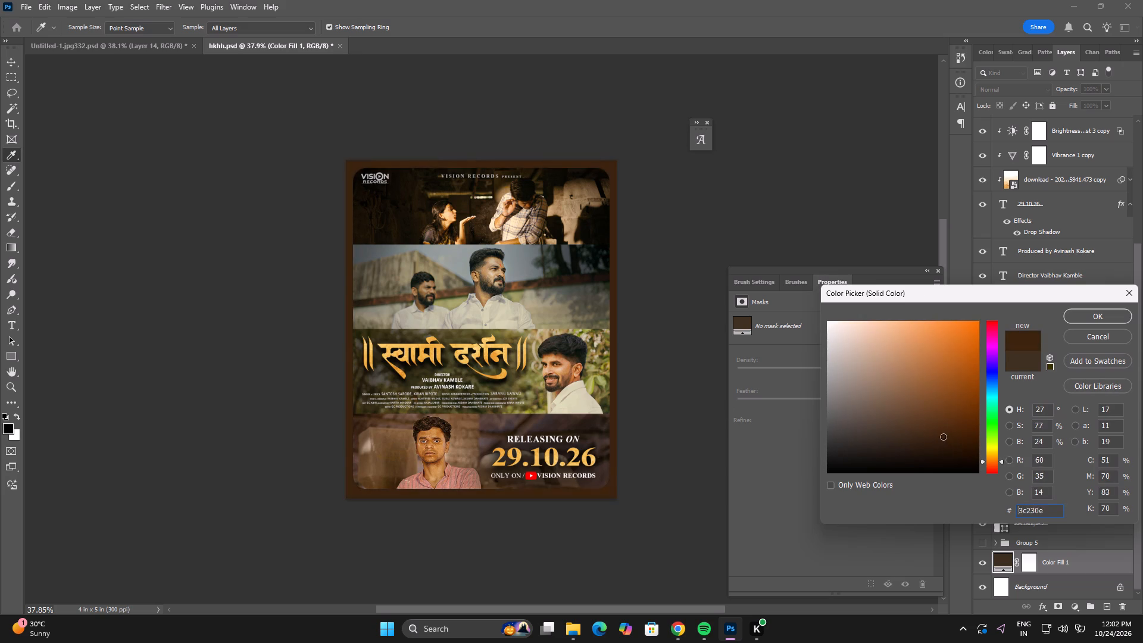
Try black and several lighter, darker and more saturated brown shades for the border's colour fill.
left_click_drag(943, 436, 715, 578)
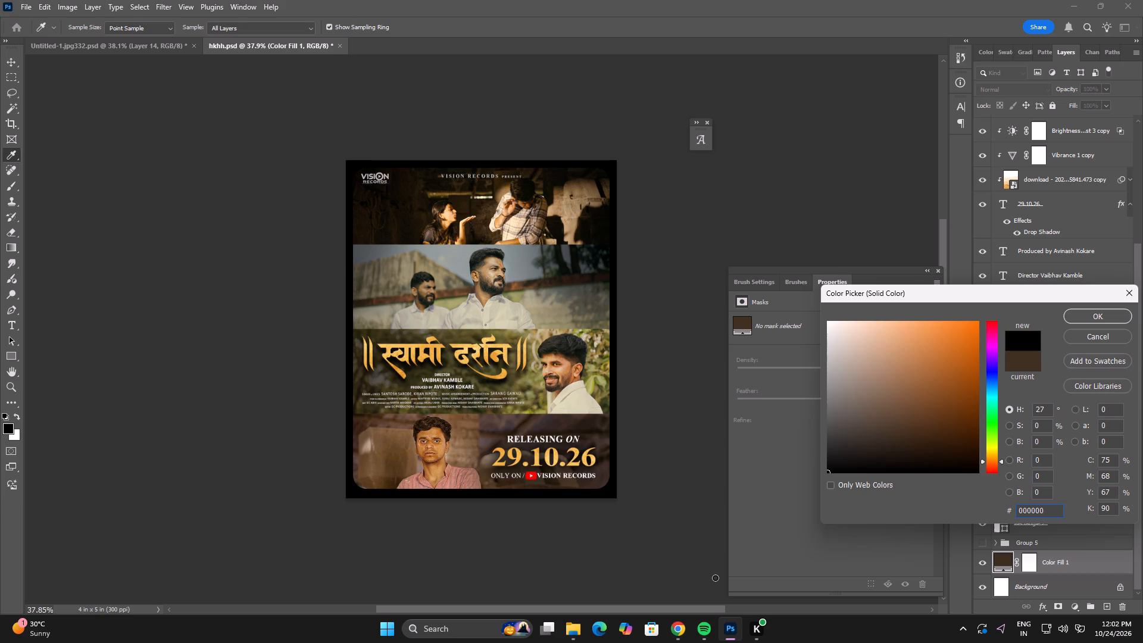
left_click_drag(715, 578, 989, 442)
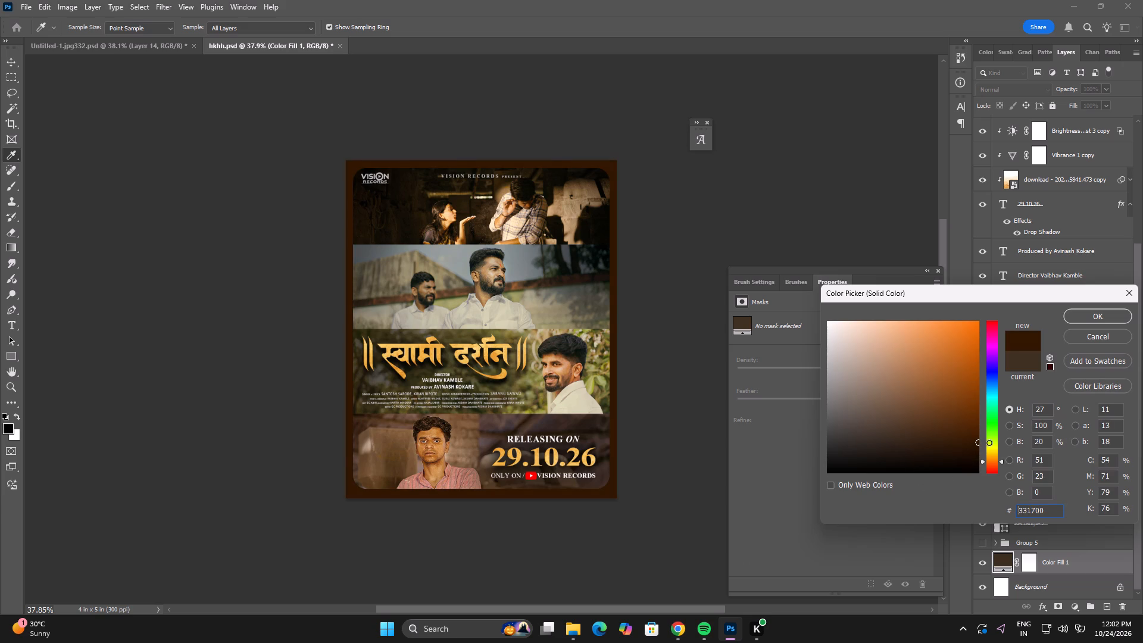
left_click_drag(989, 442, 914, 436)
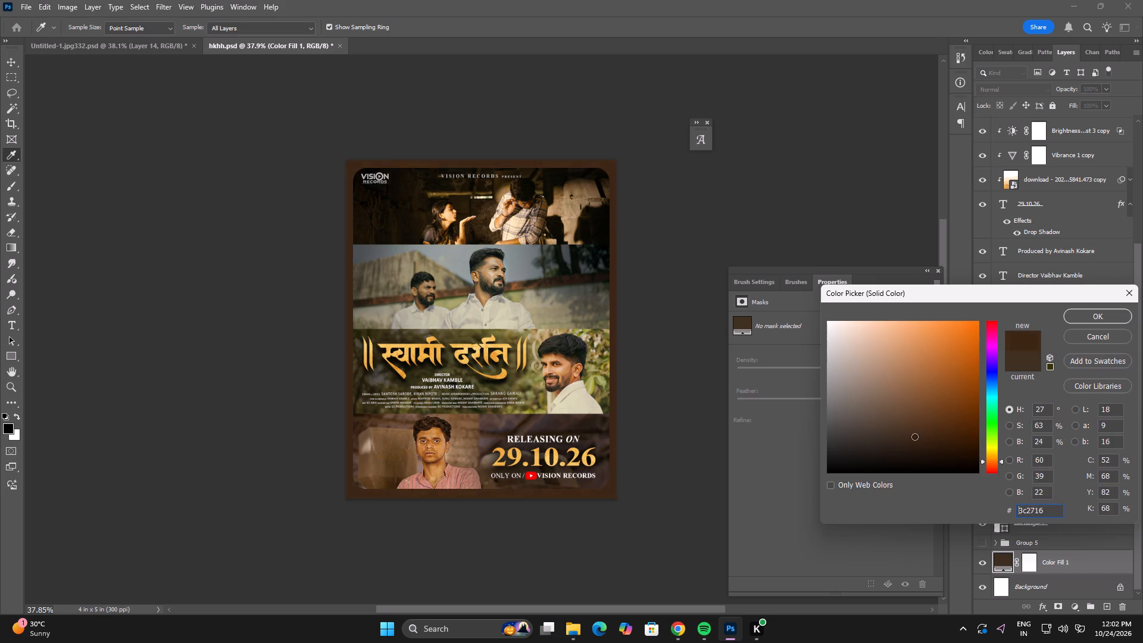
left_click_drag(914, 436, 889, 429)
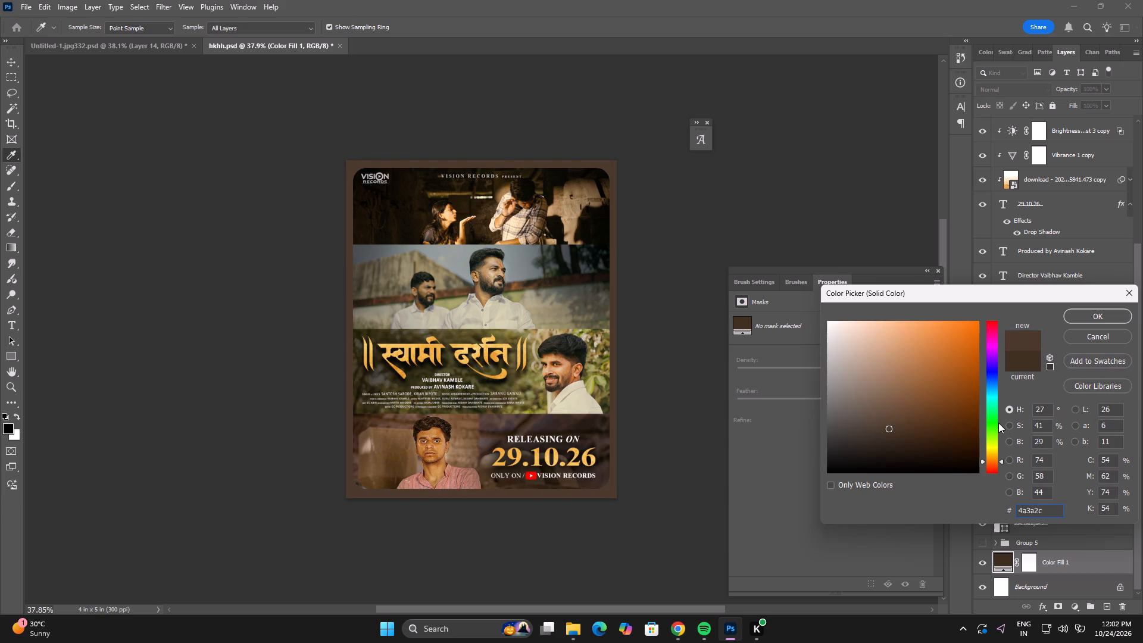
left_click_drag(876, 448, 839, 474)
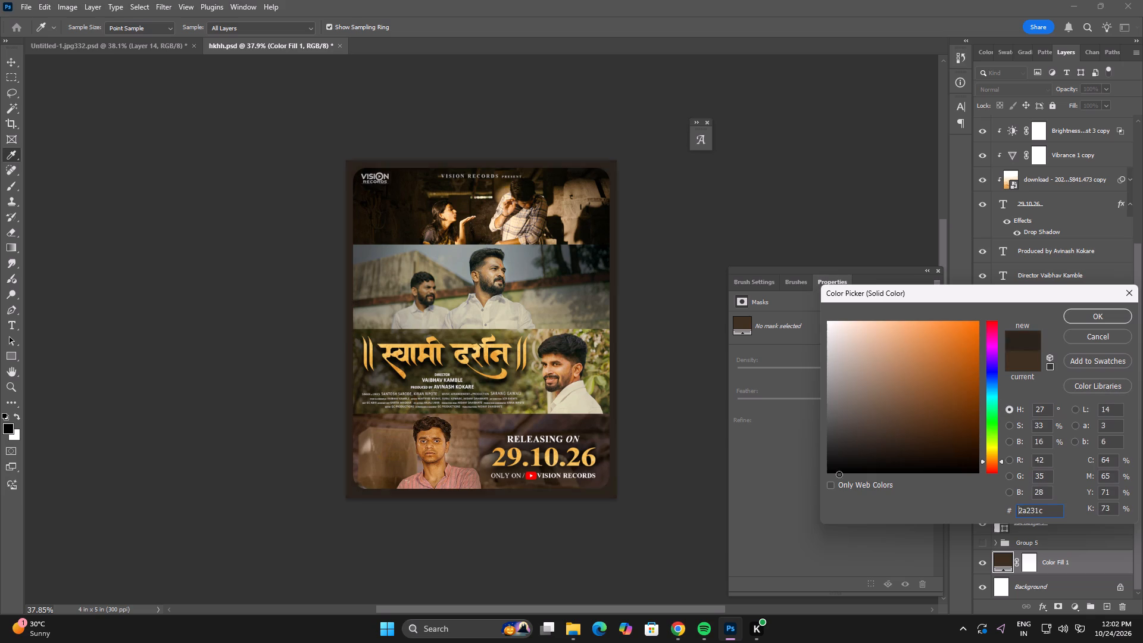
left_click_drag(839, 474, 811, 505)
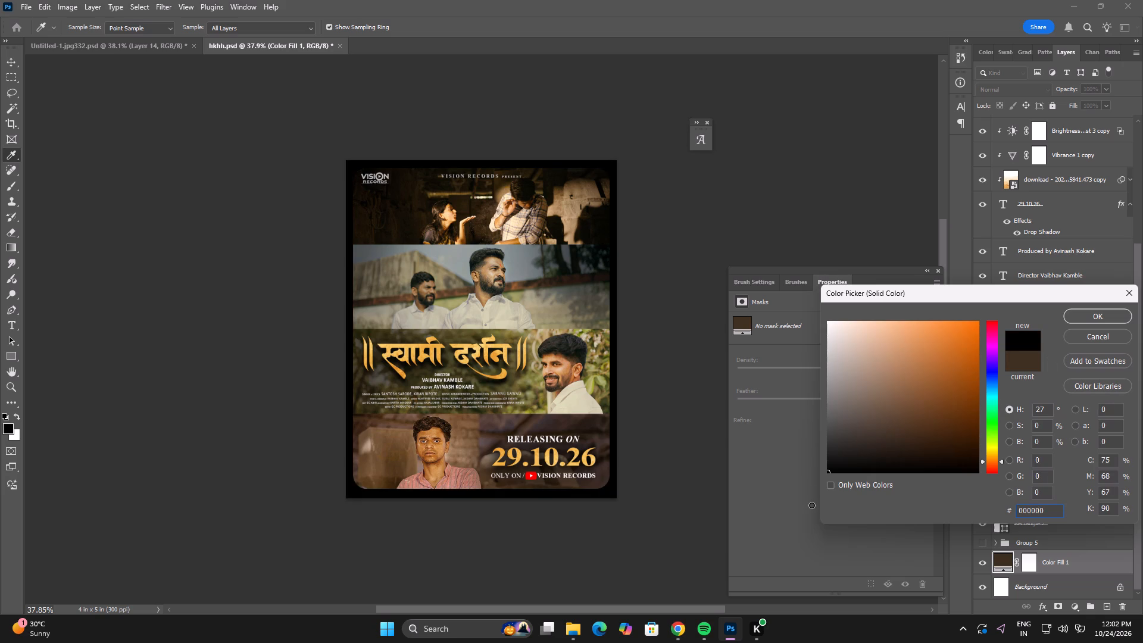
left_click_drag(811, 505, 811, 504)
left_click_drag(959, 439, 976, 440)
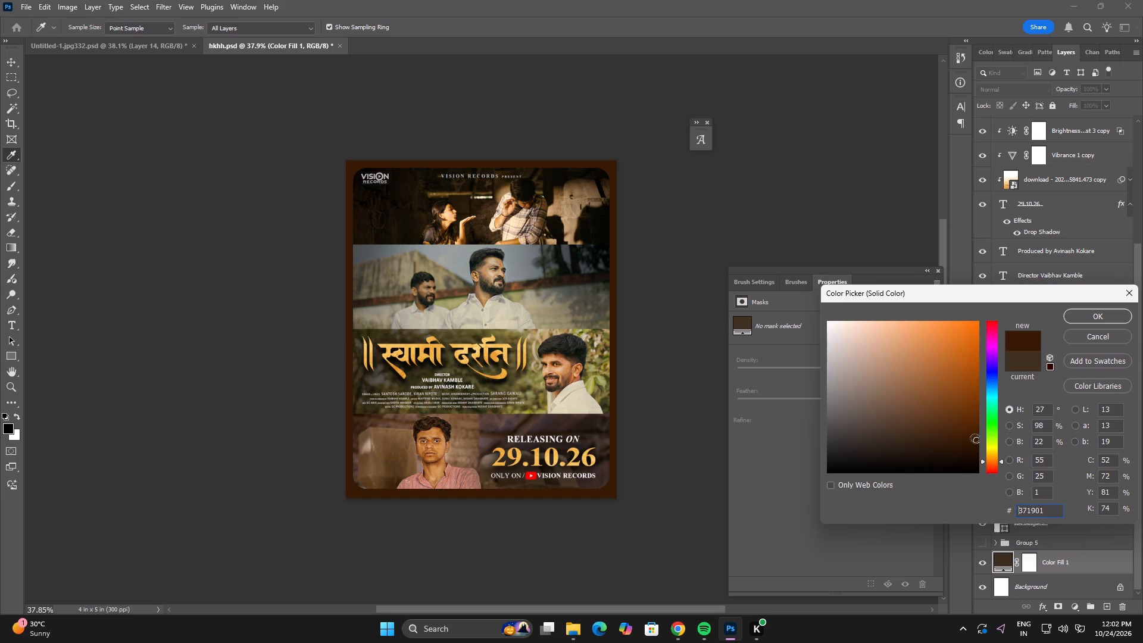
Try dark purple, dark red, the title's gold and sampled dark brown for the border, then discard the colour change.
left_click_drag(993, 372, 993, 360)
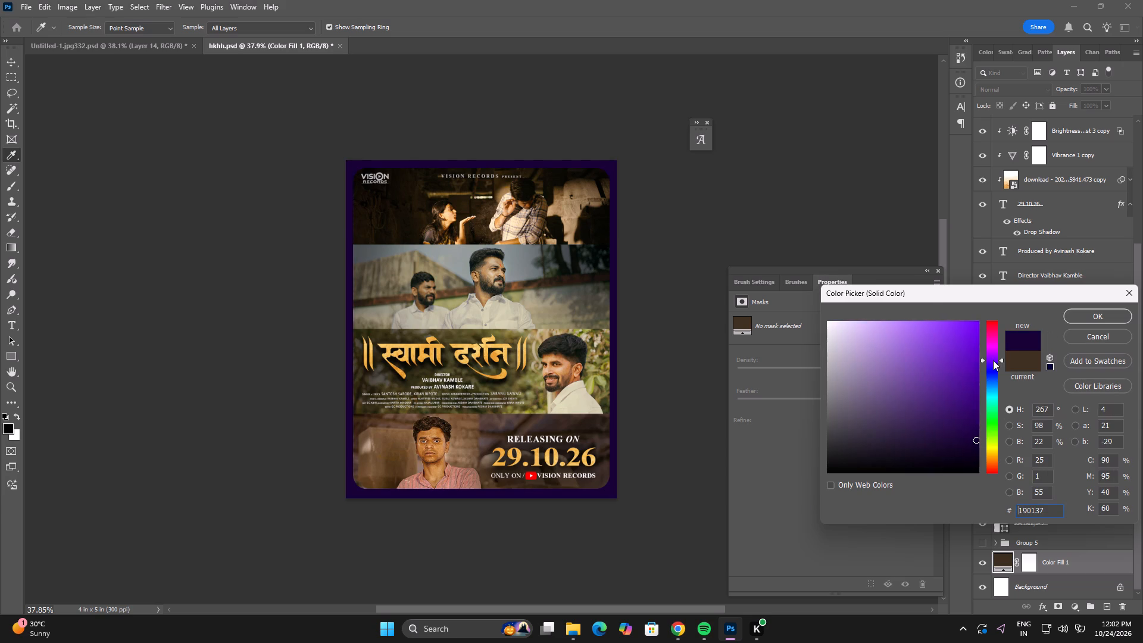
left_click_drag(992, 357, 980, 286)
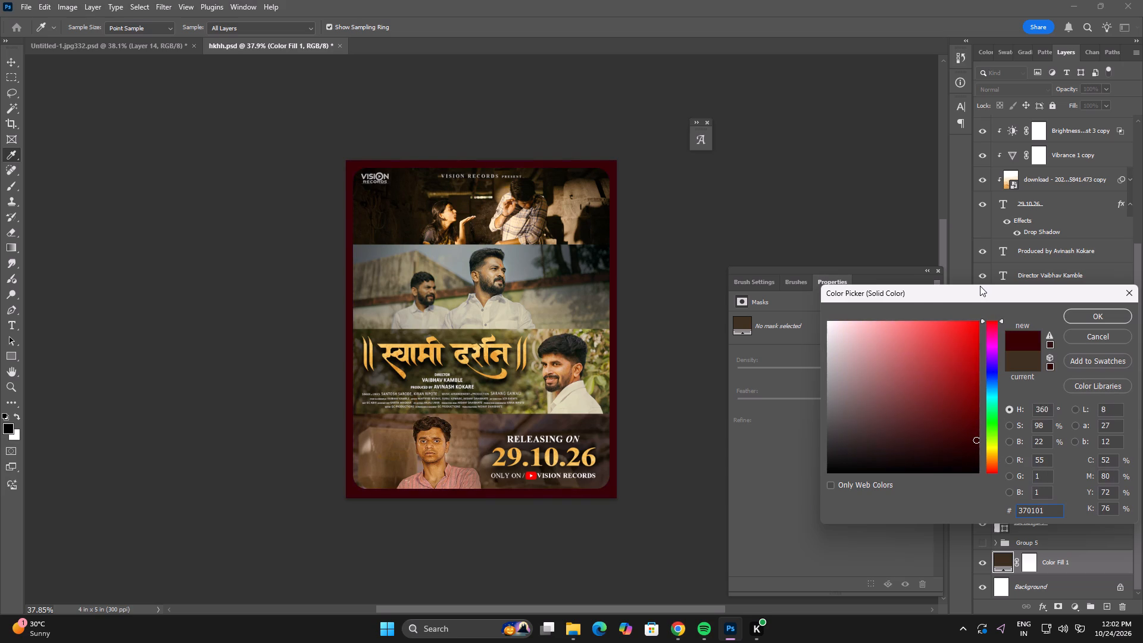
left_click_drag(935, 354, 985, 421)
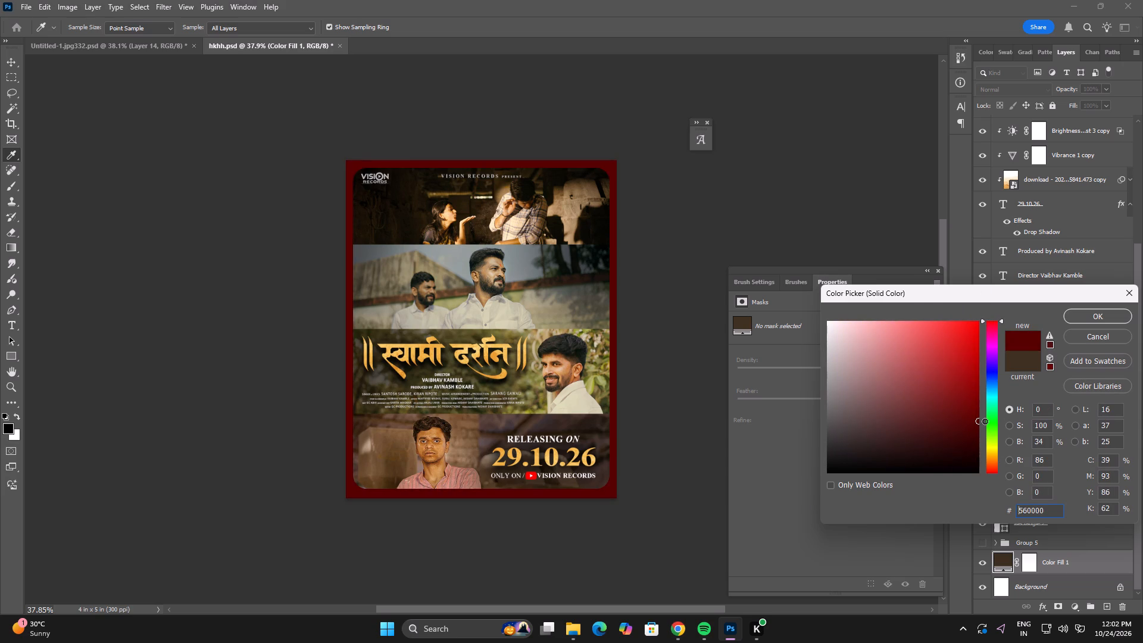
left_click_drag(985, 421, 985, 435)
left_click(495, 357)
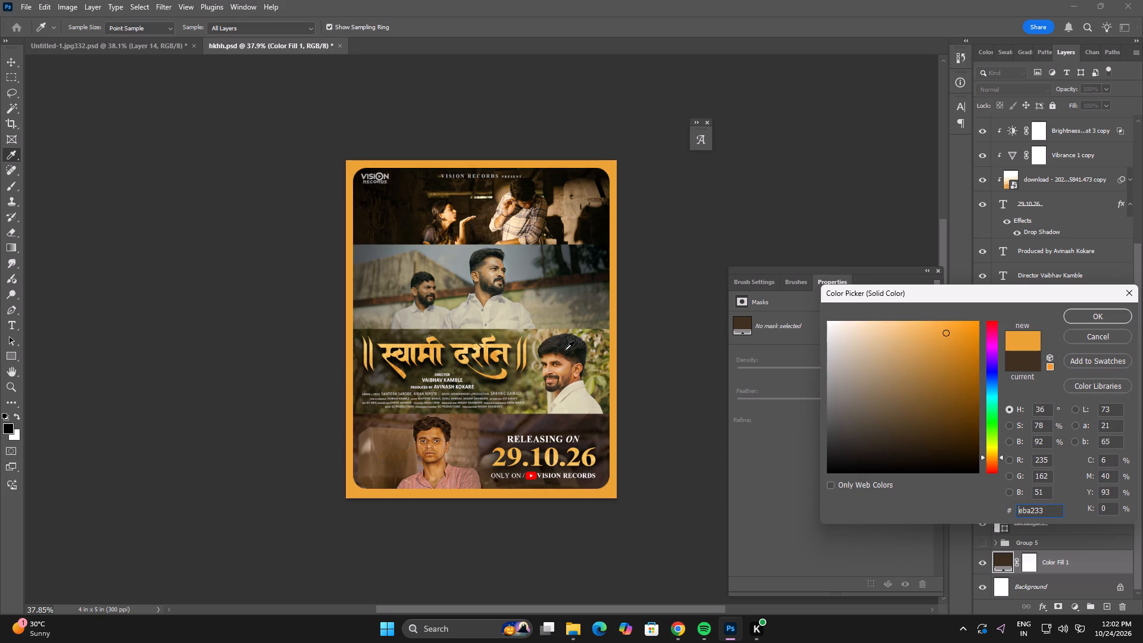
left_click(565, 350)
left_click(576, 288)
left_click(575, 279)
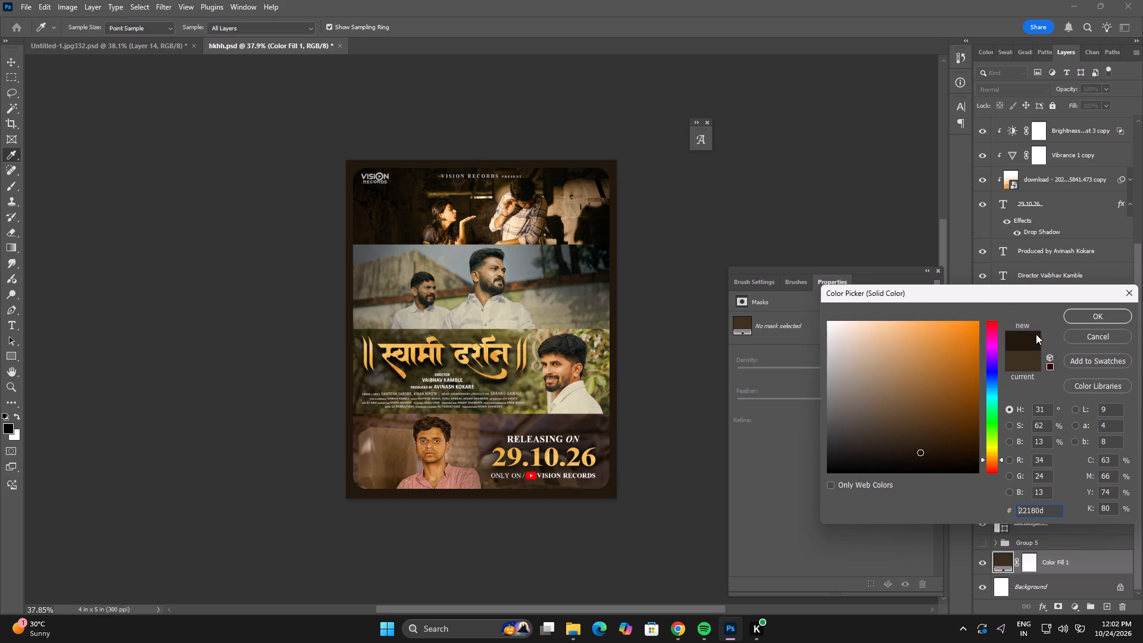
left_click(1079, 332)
Undo the edits back to the full-bleed poster, before the rounded brown border was added and the photo layers were combined.
left_click(702, 237)
key("ctrl+z")
key("ctrl+z")
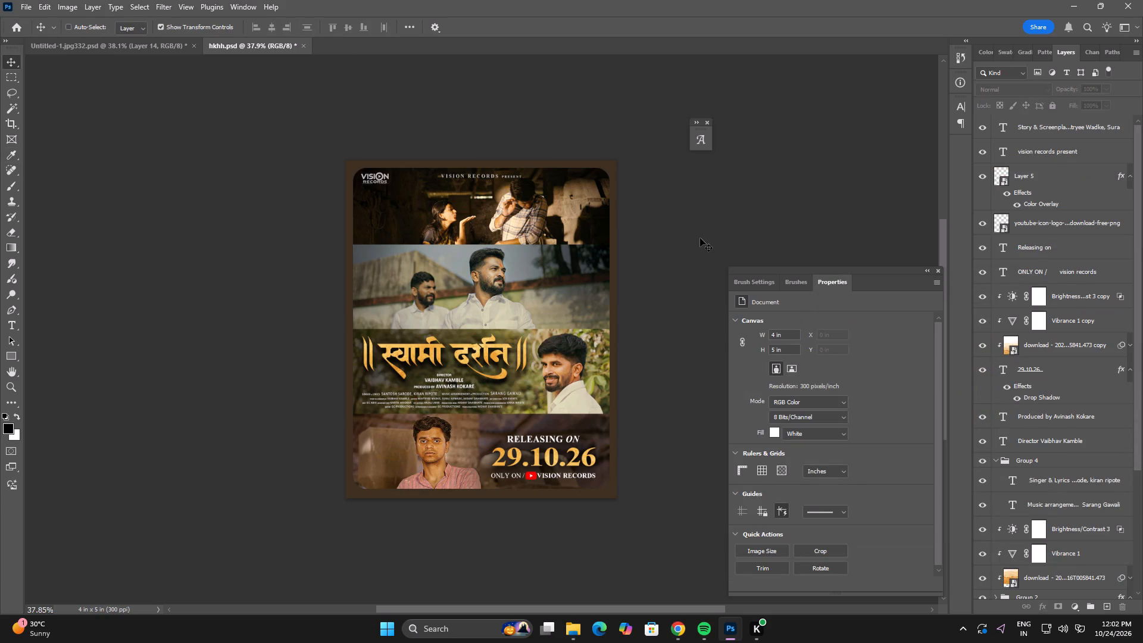
key("ctrl+z")
key("ctrl+z")
key("ctrl+z")
key("ctrl+z")
key("ctrl+z")
key("ctrl+z")
key("ctrl+z")
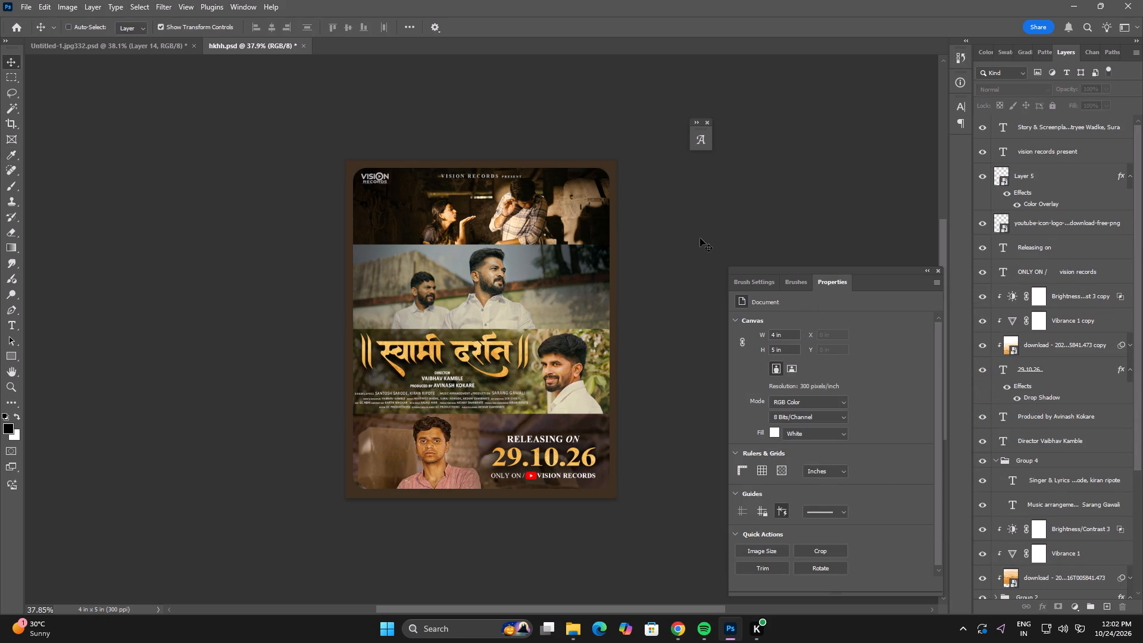
key("ctrl+z")
key("ctrl+z")
key("ctrl+z")
key("ctrl+z")
key("ctrl+z")
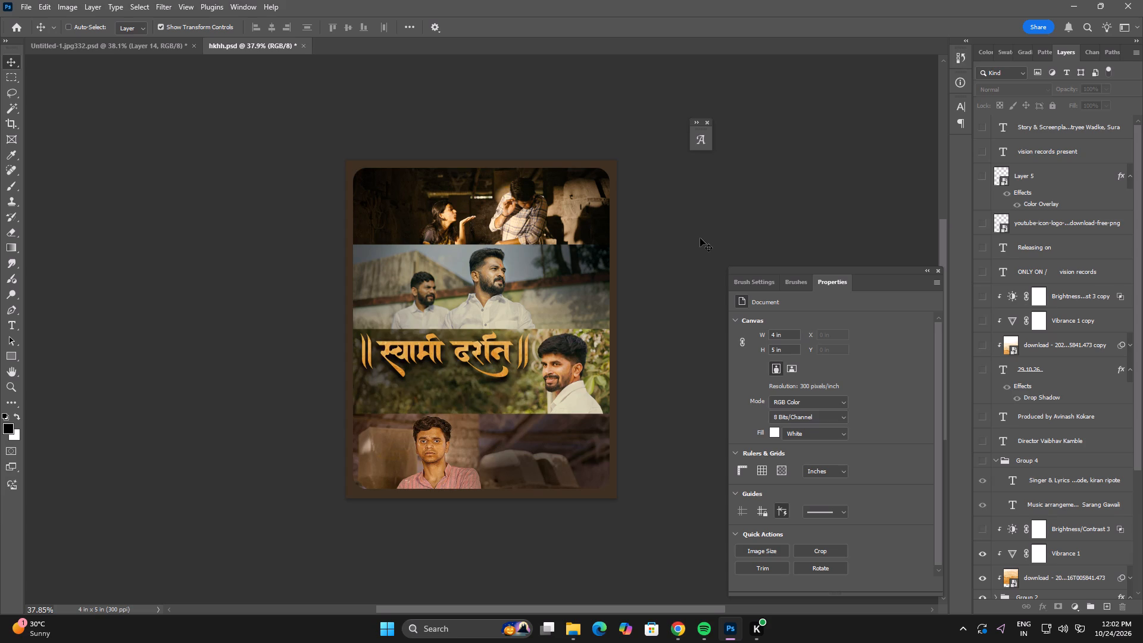
key("ctrl+z")
key("ctrl+z")
key("ctrl+z")
key("ctrl+z")
key("ctrl+z")
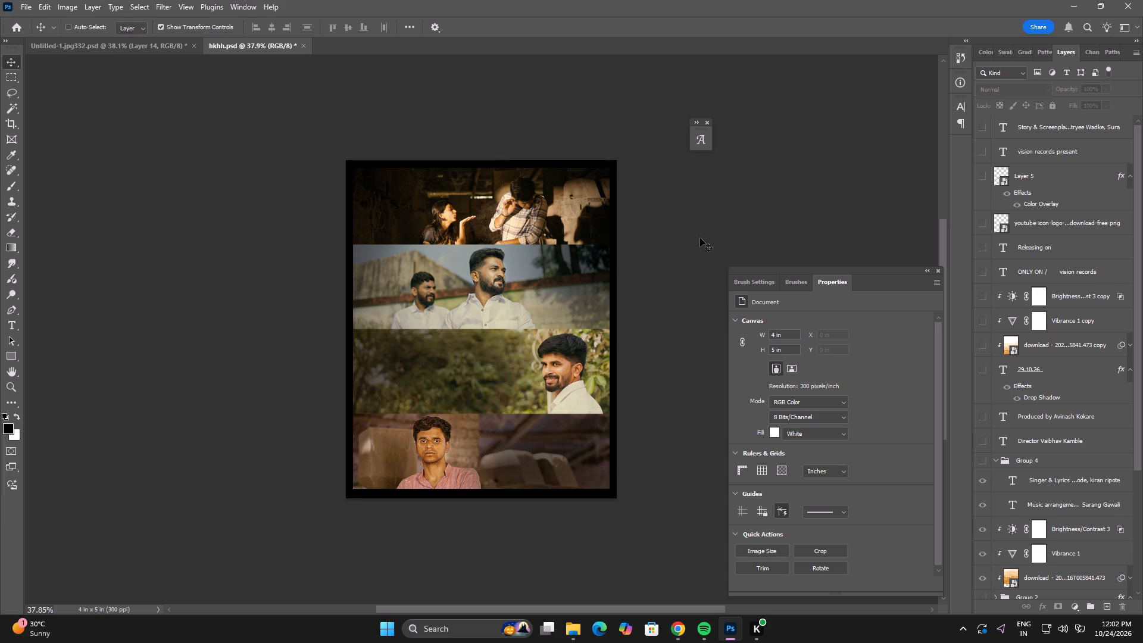
key("ctrl+z")
key("ctrl+z")
key("ctrl+z")
key("ctrl+z")
key("ctrl+z")
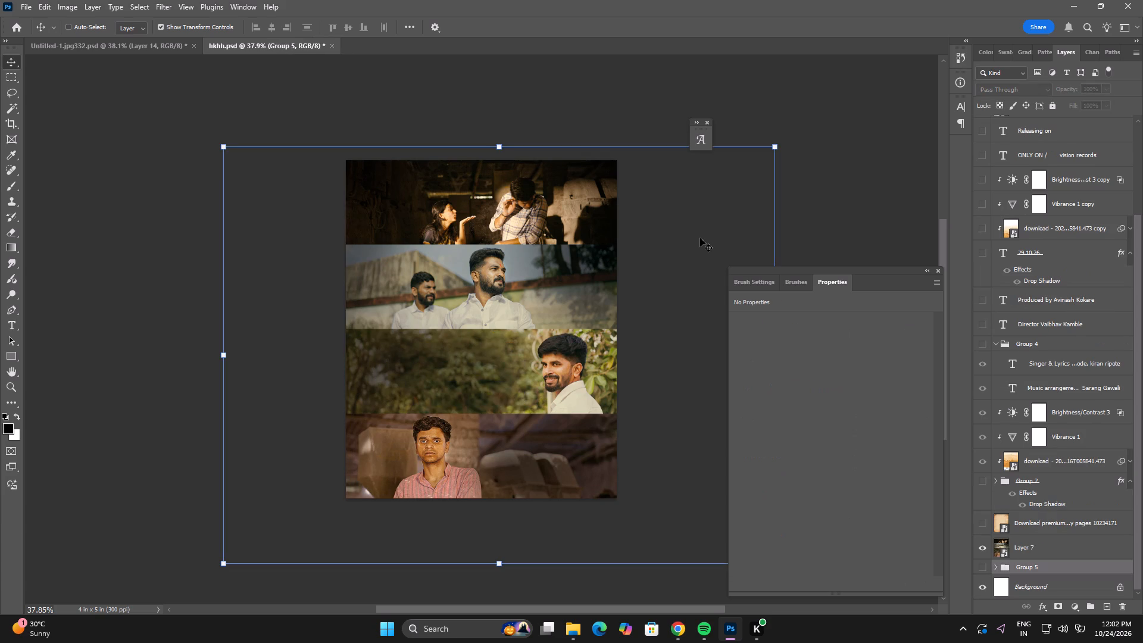
key("ctrl+z")
key("ctrl+z")
key("ctrl+z")
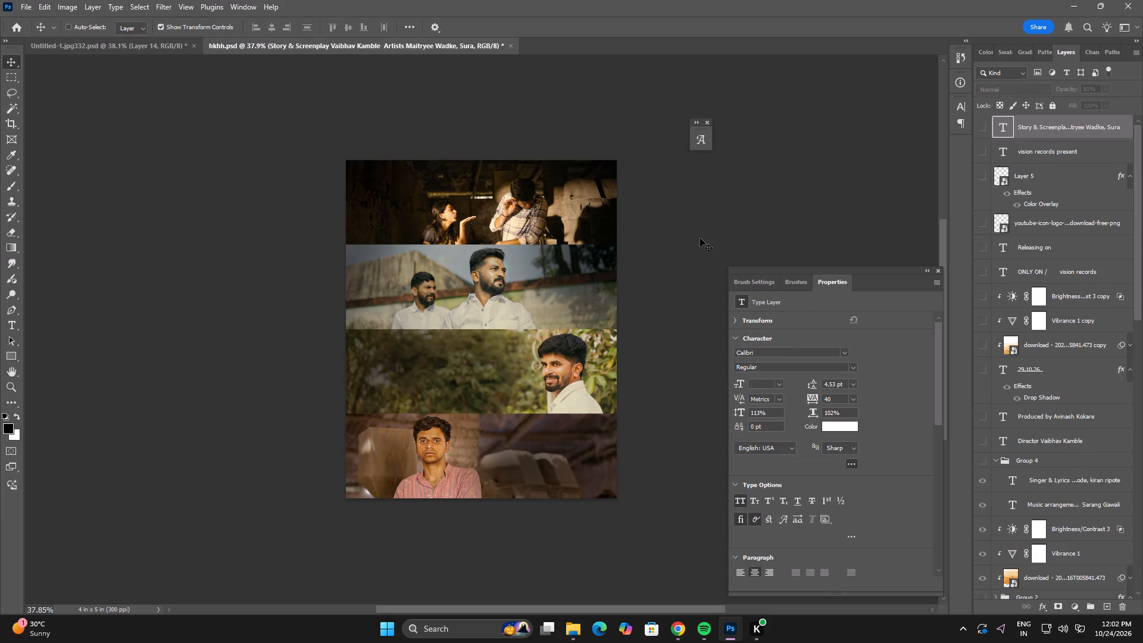
key("ctrl+z")
key("ctrl+z")
left_click(698, 230)
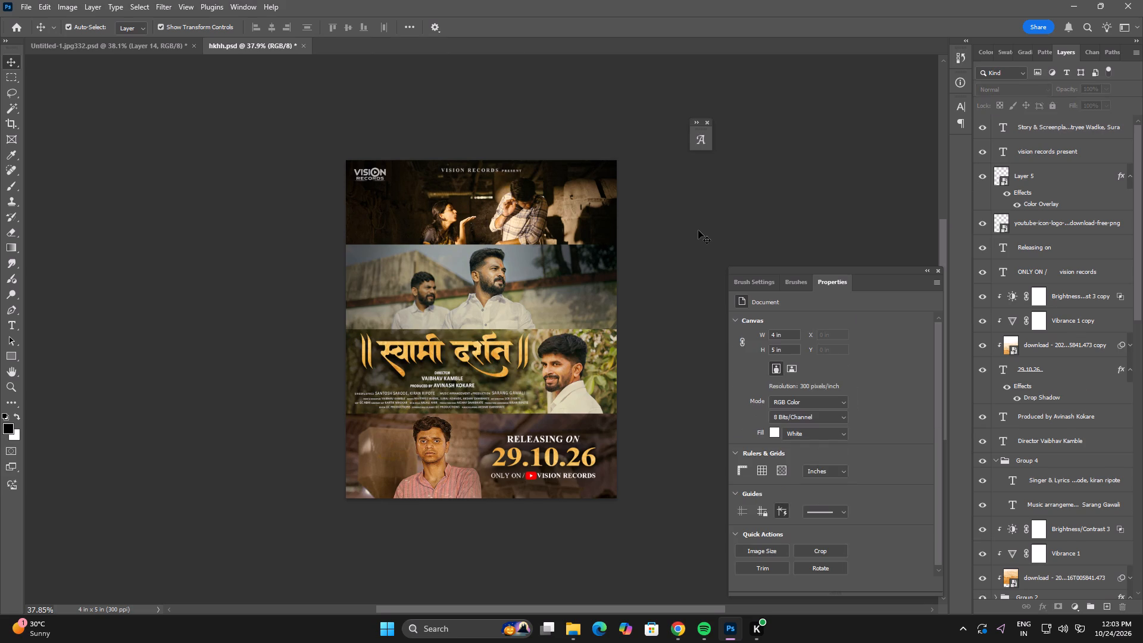
Add a new empty layer directly above Layer 2 and clip it to the photo layers below.
left_click(598, 455)
scroll(1068, 580, "down", 3)
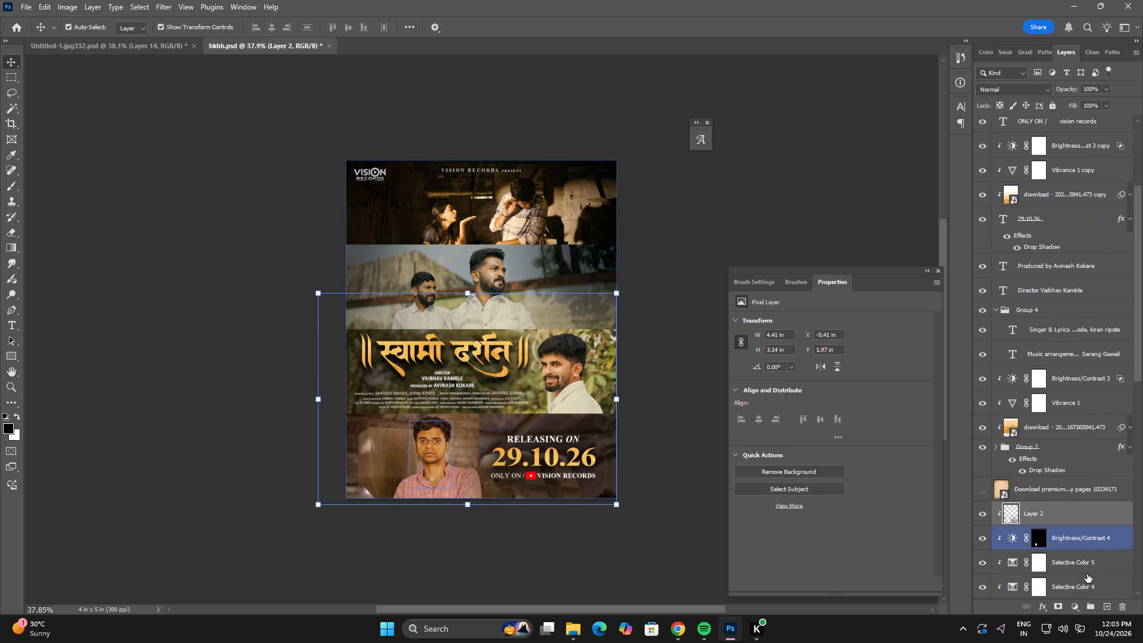
left_click(1110, 607)
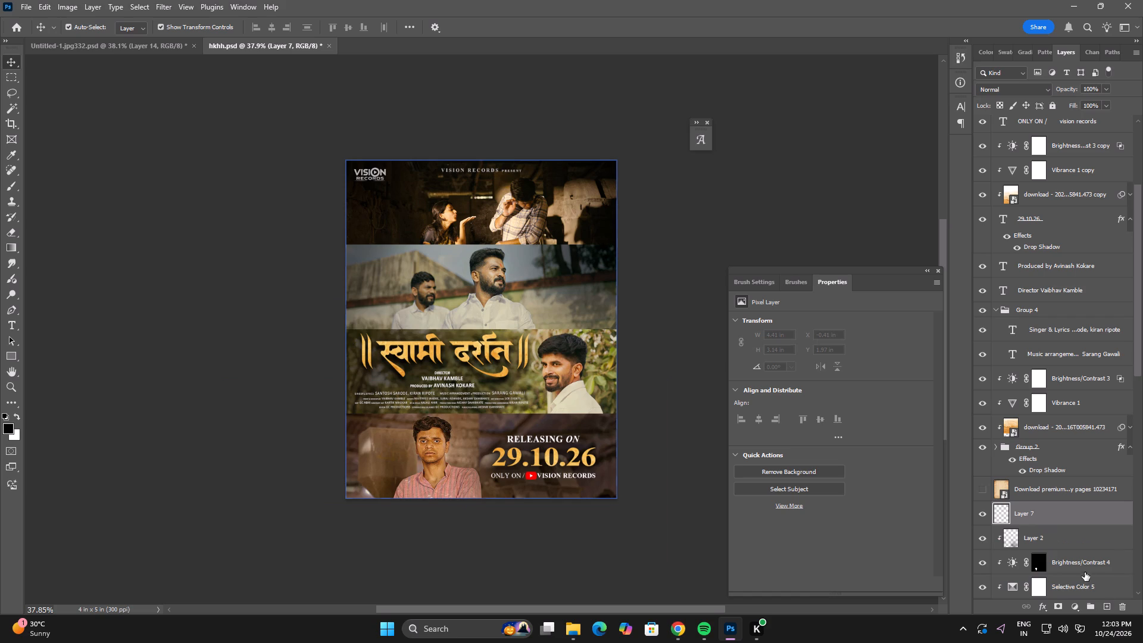
left_click(1056, 525, "alt")
Shade the background behind the release text on Layer 7 using a soft 400 px black brush at 28% opacity.
key("b")
scroll(555, 478, "up", 3, "alt")
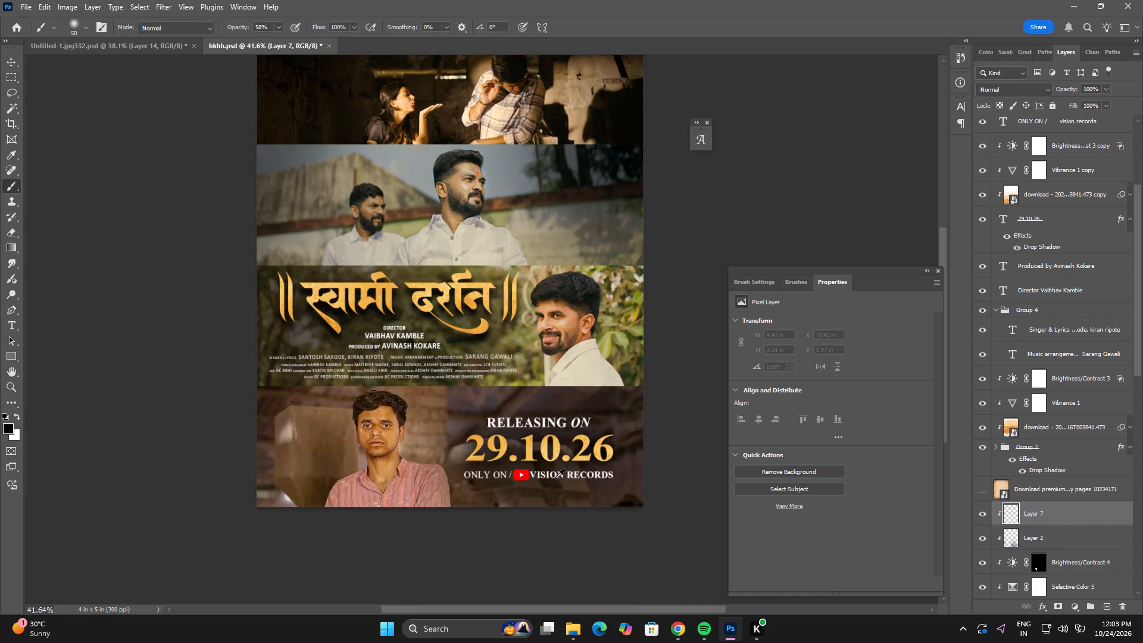
scroll(555, 478, "up", 4, "alt")
right_click(522, 420)
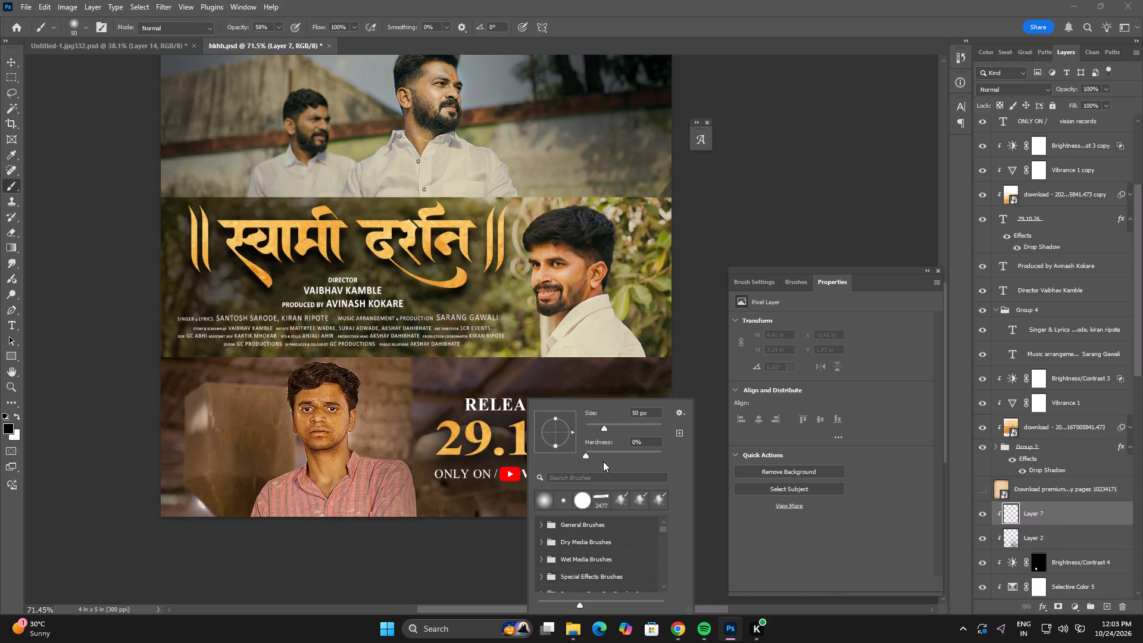
left_click_drag(230, 30, 241, 33)
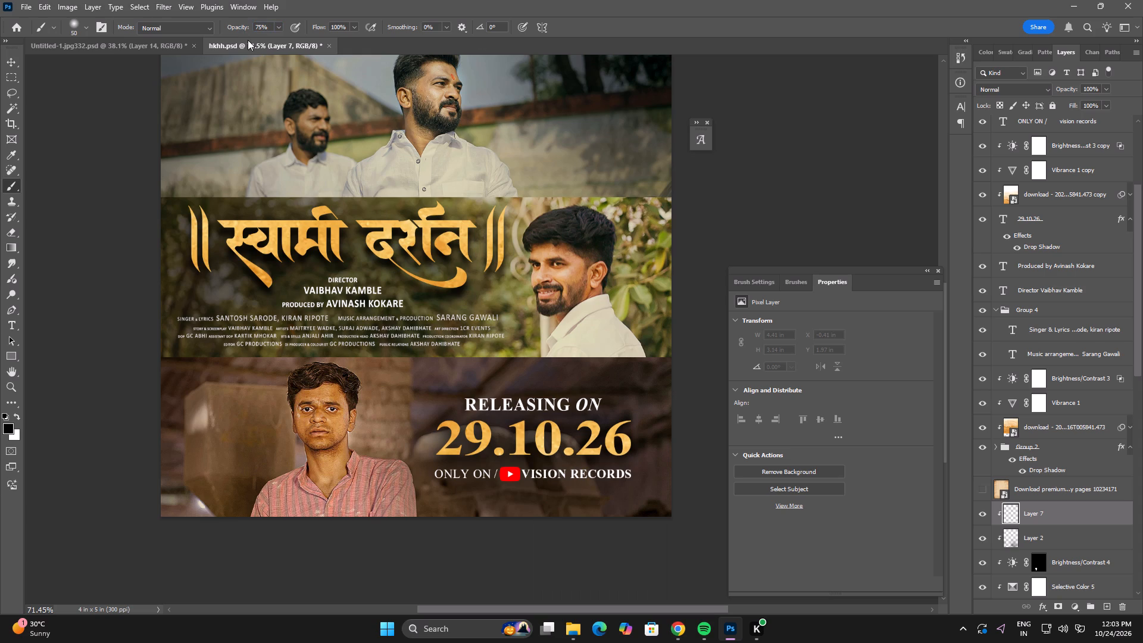
key("bracketright")
key("bracketright")
key("bracketright")
key("bracketright")
key("bracketright")
key("bracketright")
key("bracketright")
key("bracketright")
key("bracketright")
key("bracketright")
key("bracketright")
key("bracketright")
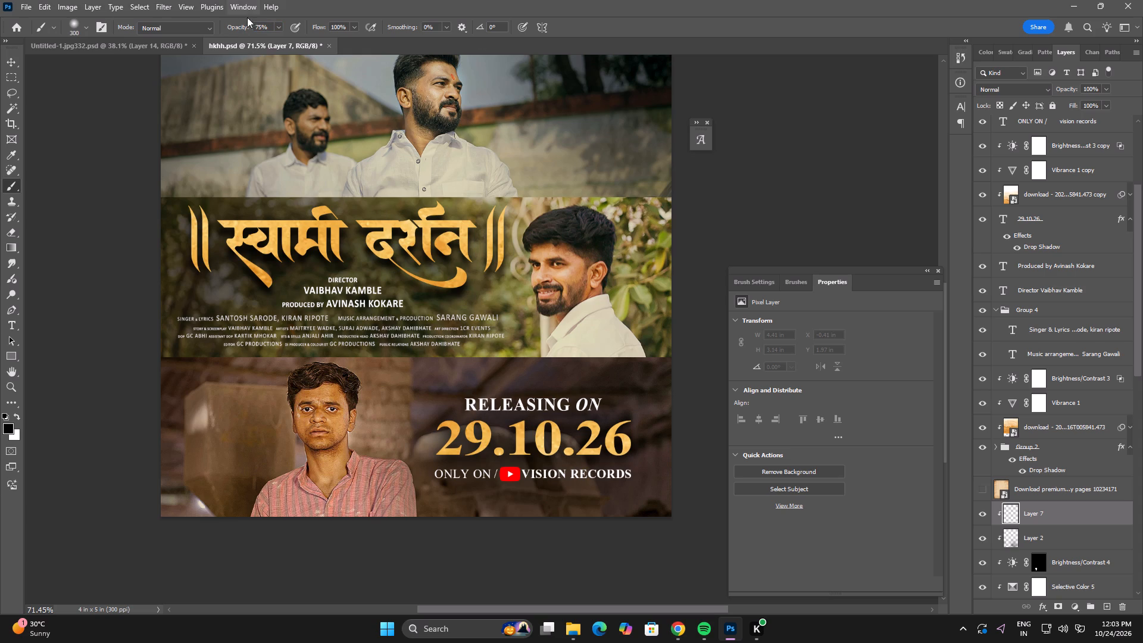
left_click(242, 24)
key("bracketright")
left_click(496, 430)
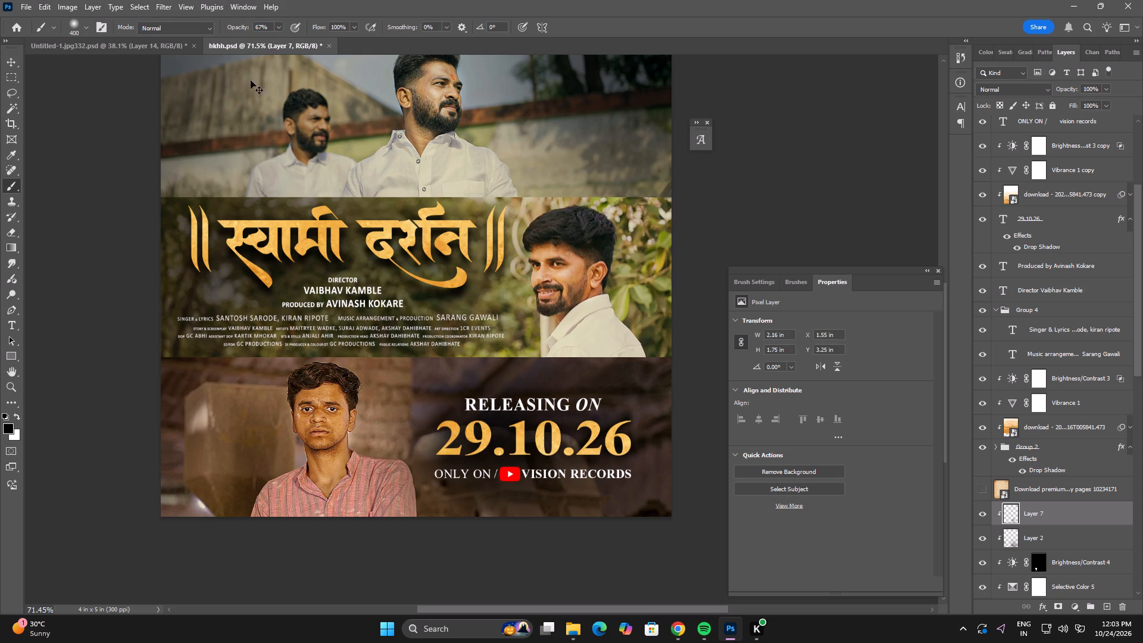
key("ctrl+z")
left_click_drag(242, 28, 220, 39)
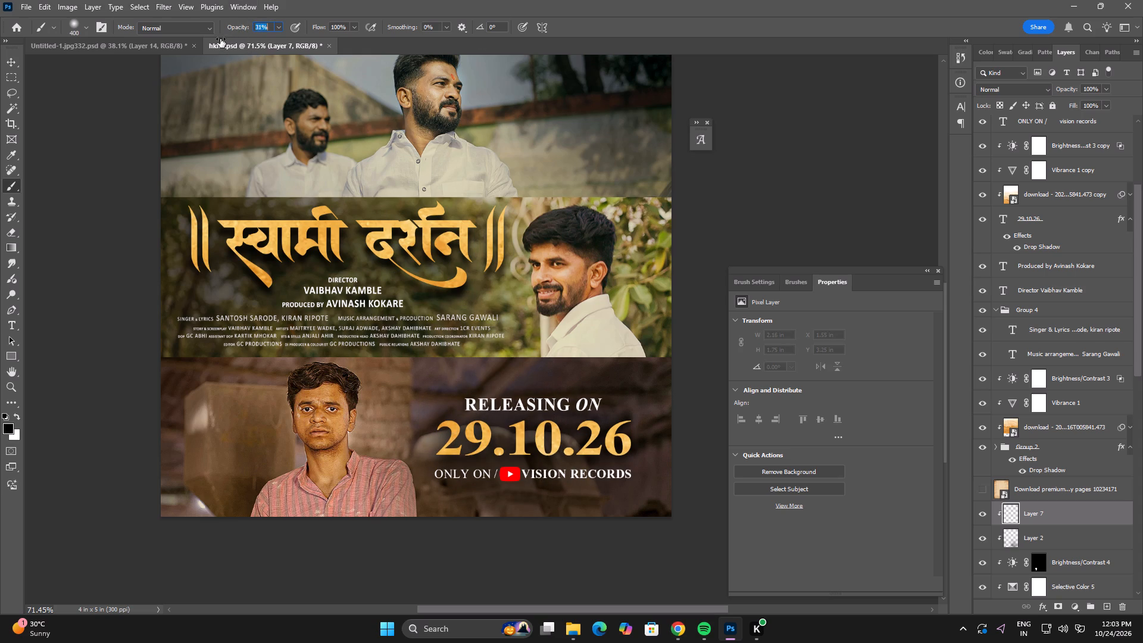
left_click_drag(220, 39, 219, 39)
key("bracketleft")
key("bracketleft")
left_click_drag(586, 398, 564, 404)
key("bracketright")
key("bracketright")
left_click_drag(463, 382, 463, 391)
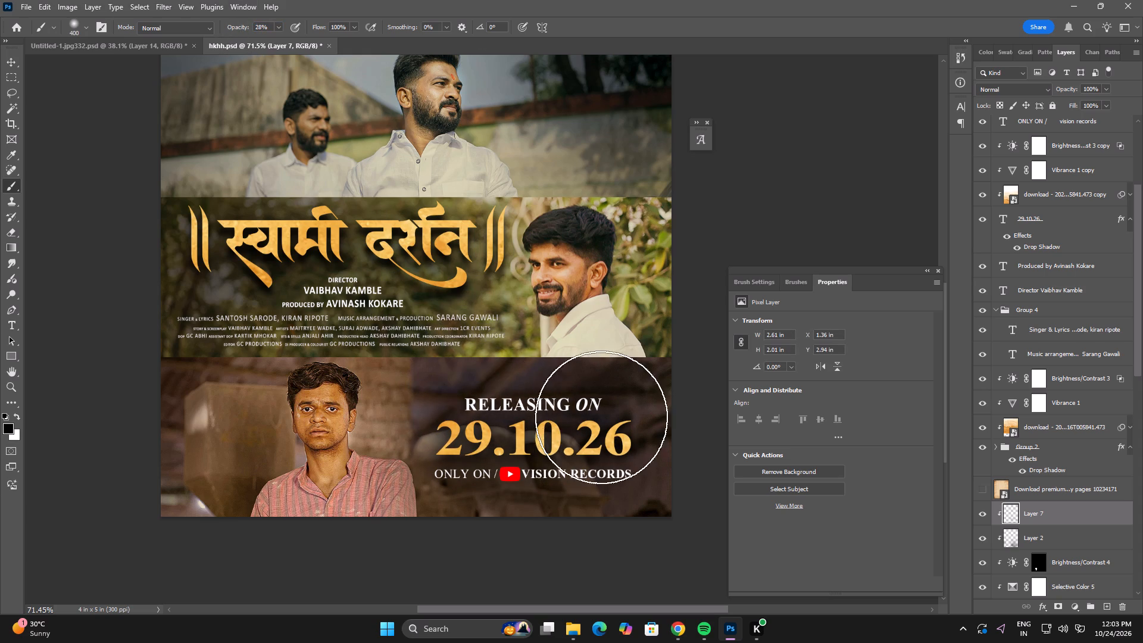
Darken the bottom photo strip's outer edges and corners on Layer 7 with the same soft black brush.
left_click_drag(598, 438, 595, 447)
left_click_drag(612, 527, 617, 546)
left_click_drag(681, 526, 691, 492)
left_click_drag(685, 370, 692, 385)
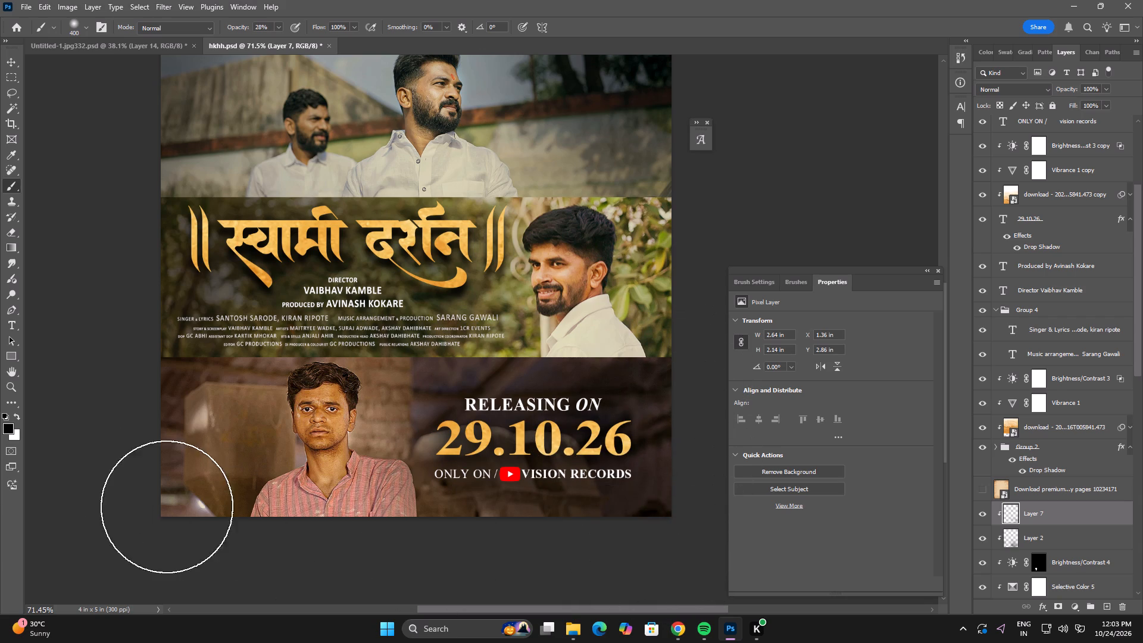
left_click_drag(155, 354, 152, 363)
left_click_drag(135, 481, 135, 535)
left_click(167, 598)
left_click_drag(144, 458, 143, 444)
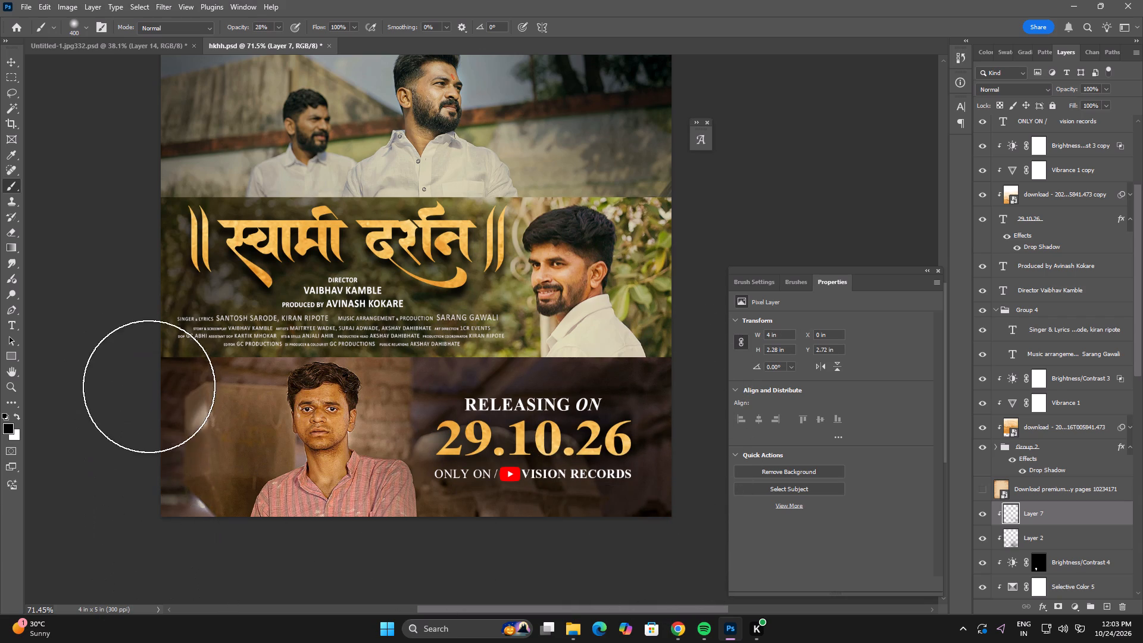
Add lighter shading to the wall beside the man in the bottom strip at 15% brush opacity.
scroll(301, 498, "down", 6, "alt")
key("space")
key("space")
key("space")
key("space")
left_click_drag(401, 547, 426, 541)
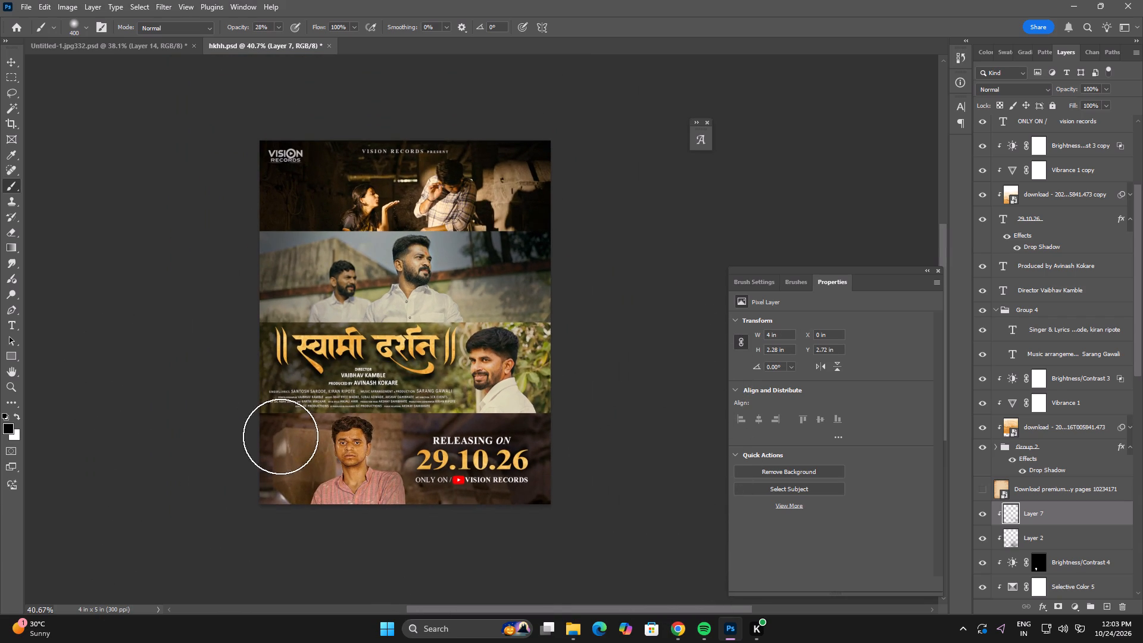
left_click_drag(226, 25, 218, 28)
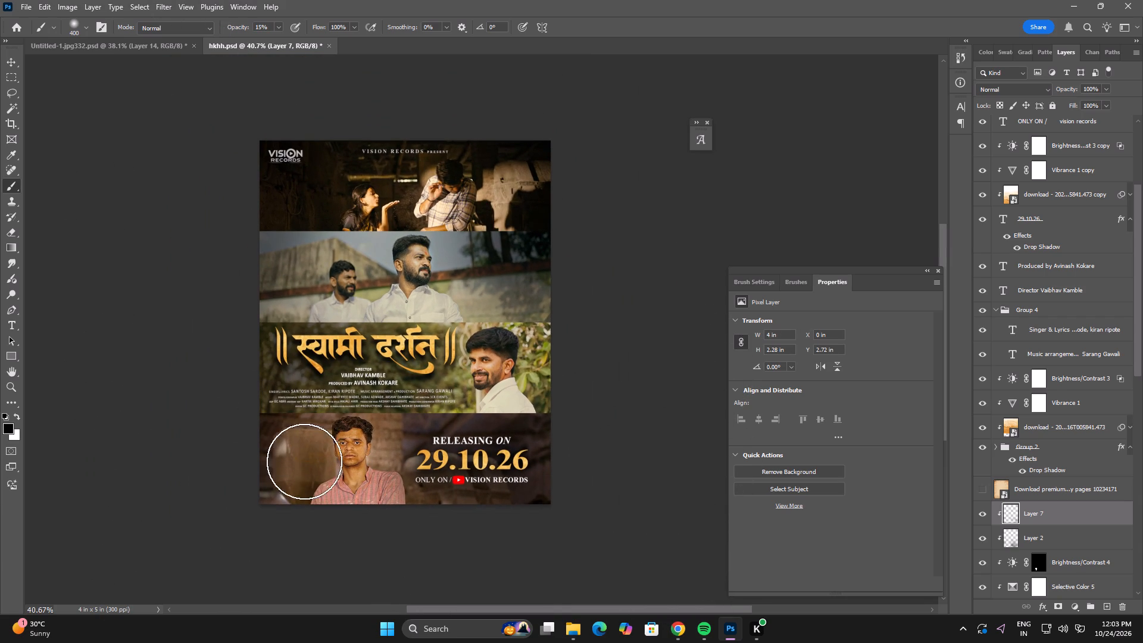
left_click_drag(279, 451, 273, 463)
Darken both sides of the second photo strip on Layer 3 with a soft 600 px black brush at 15% opacity.
key("space")
key("space")
key("space")
key("space")
key("space")
key("space")
key("space")
key("space")
key("space")
key("space")
key("space")
key("space")
key("space")
key("space")
key("space")
key("space")
key("space")
key("space")
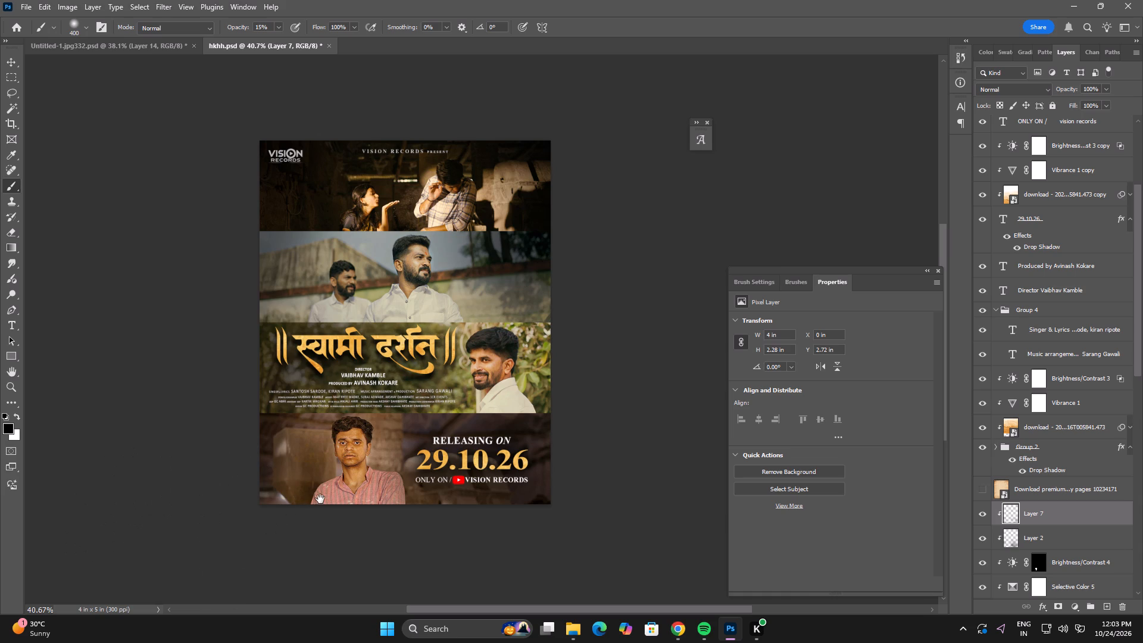
left_click_drag(321, 498, 327, 495)
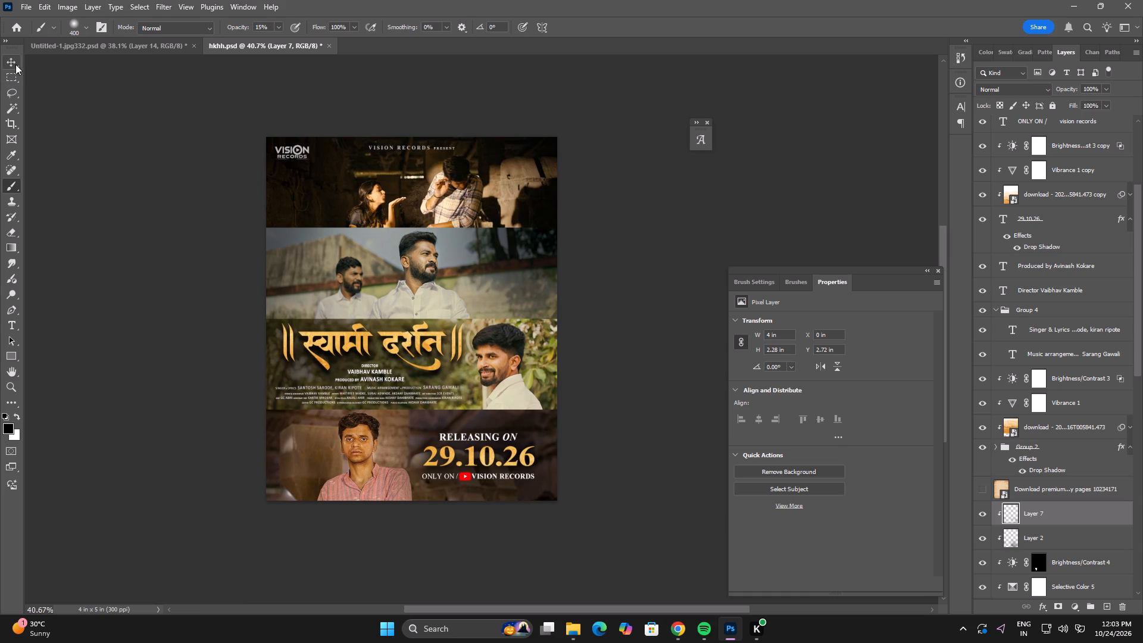
left_click(15, 64)
left_click(416, 258)
left_click(1051, 563)
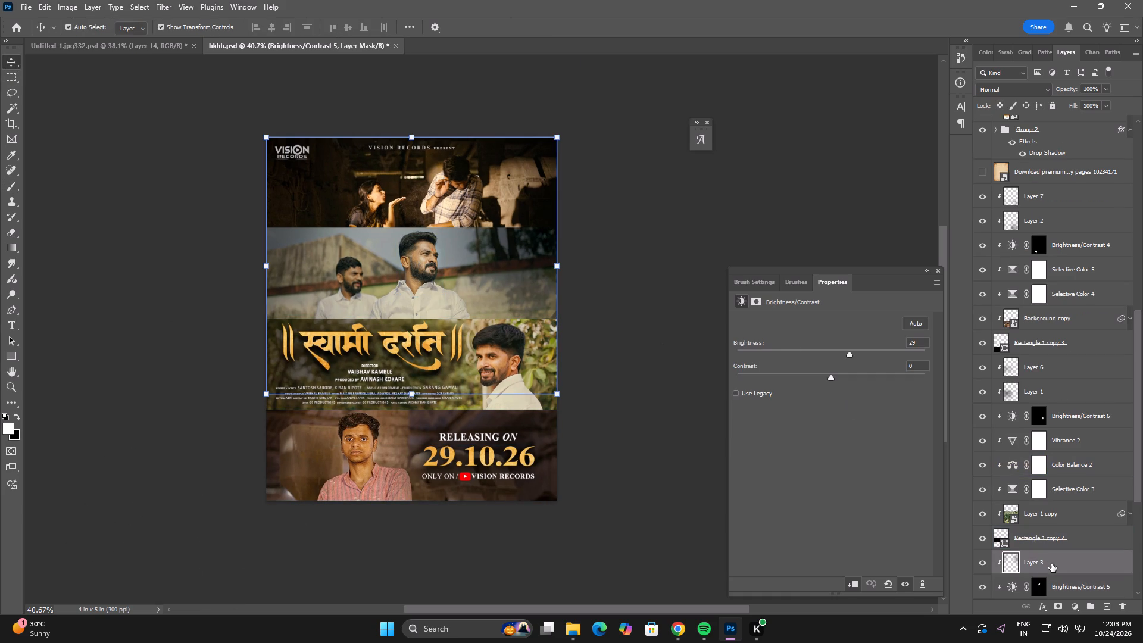
key("b")
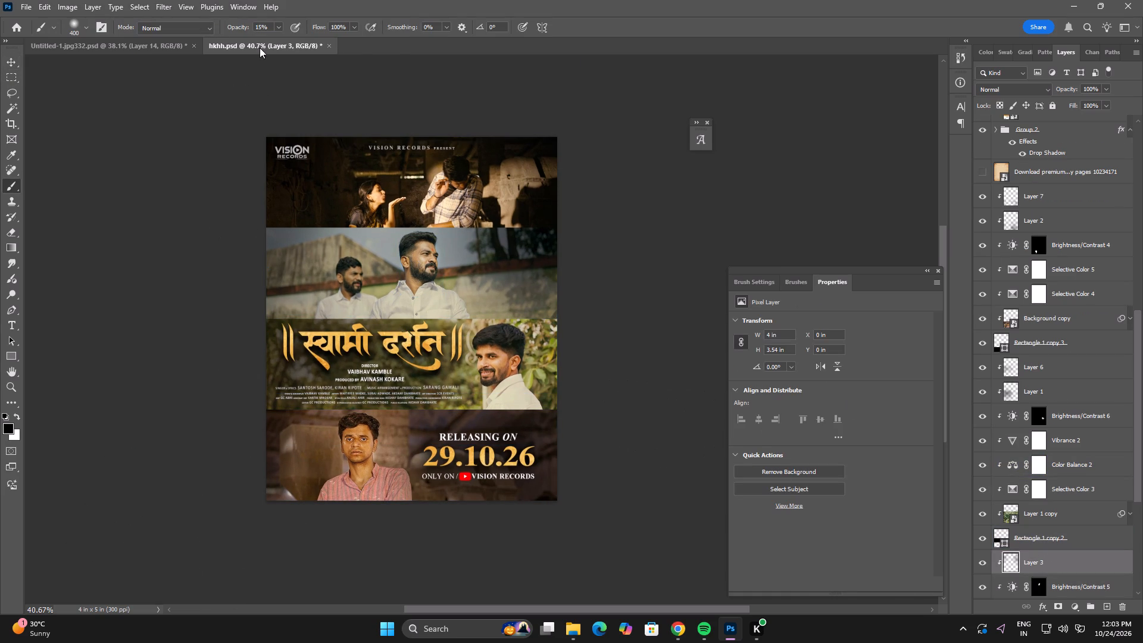
key("bracketright")
key("bracketright")
left_click(279, 236)
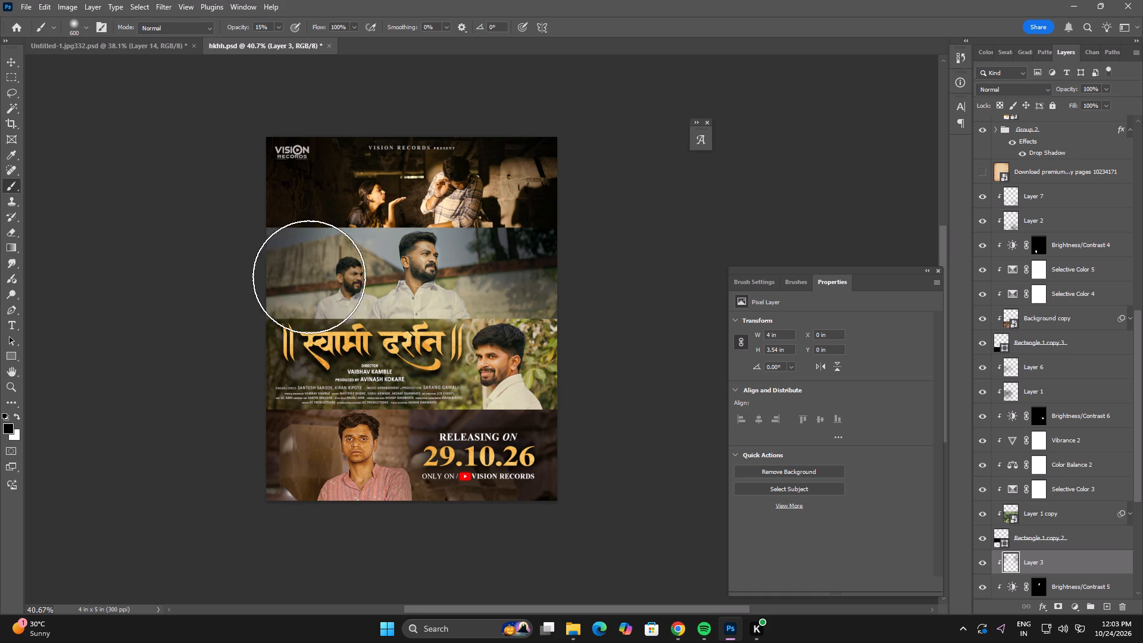
left_click_drag(327, 269, 294, 287)
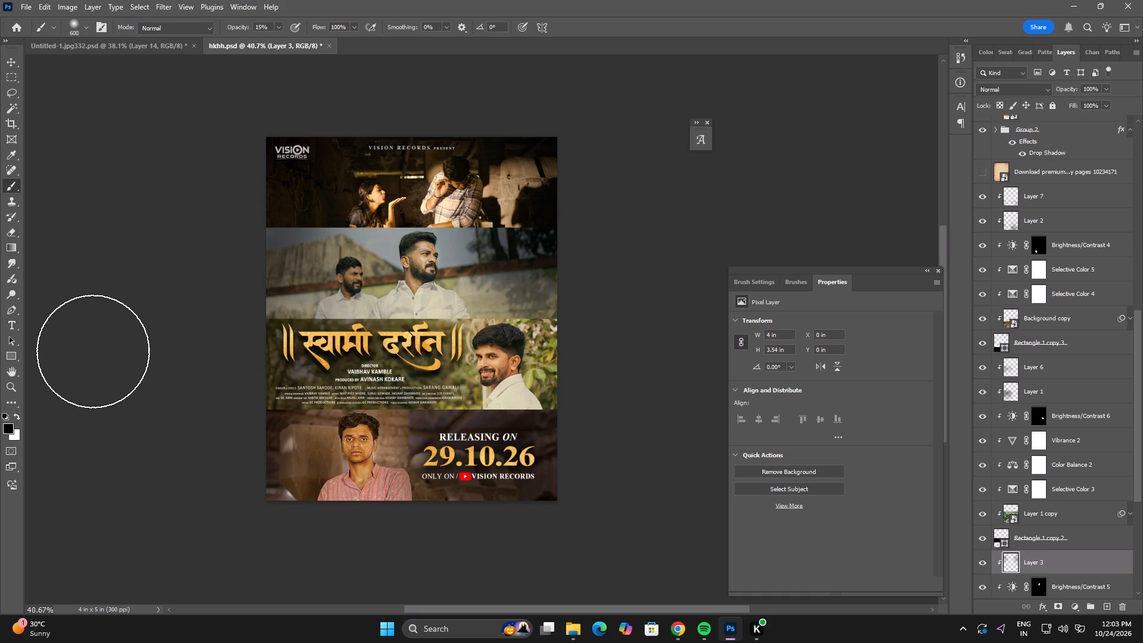
left_click(536, 244)
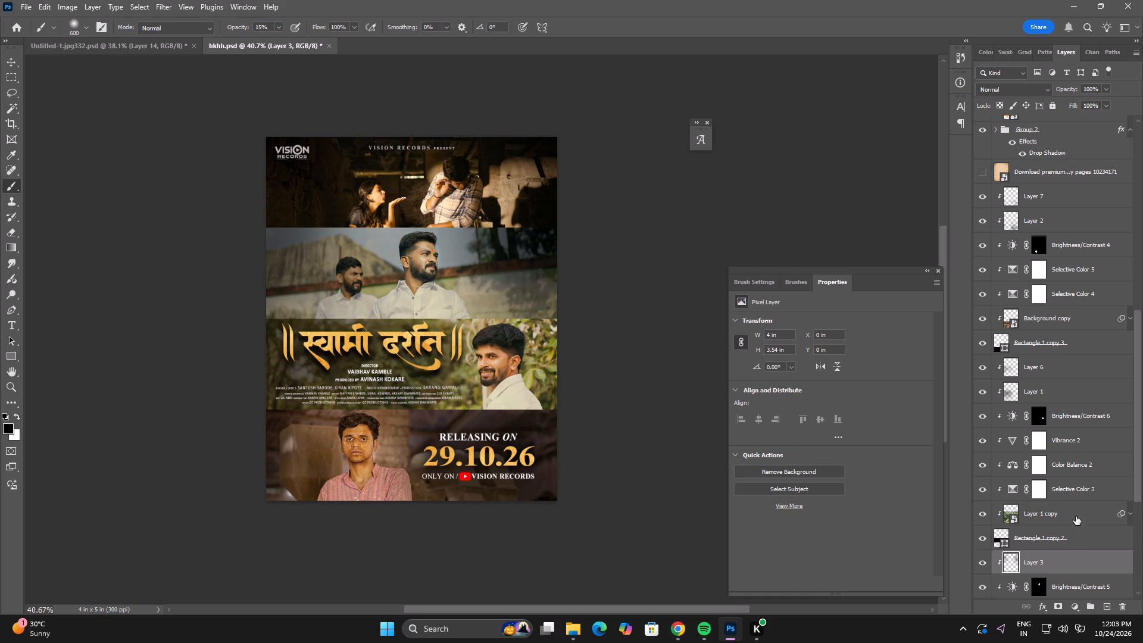
Darken the title strip behind the title and credits on Layer 6 with repeated soft 600 px black strokes at 15% opacity.
left_click(1064, 558)
left_click(1048, 397)
left_click(1052, 365)
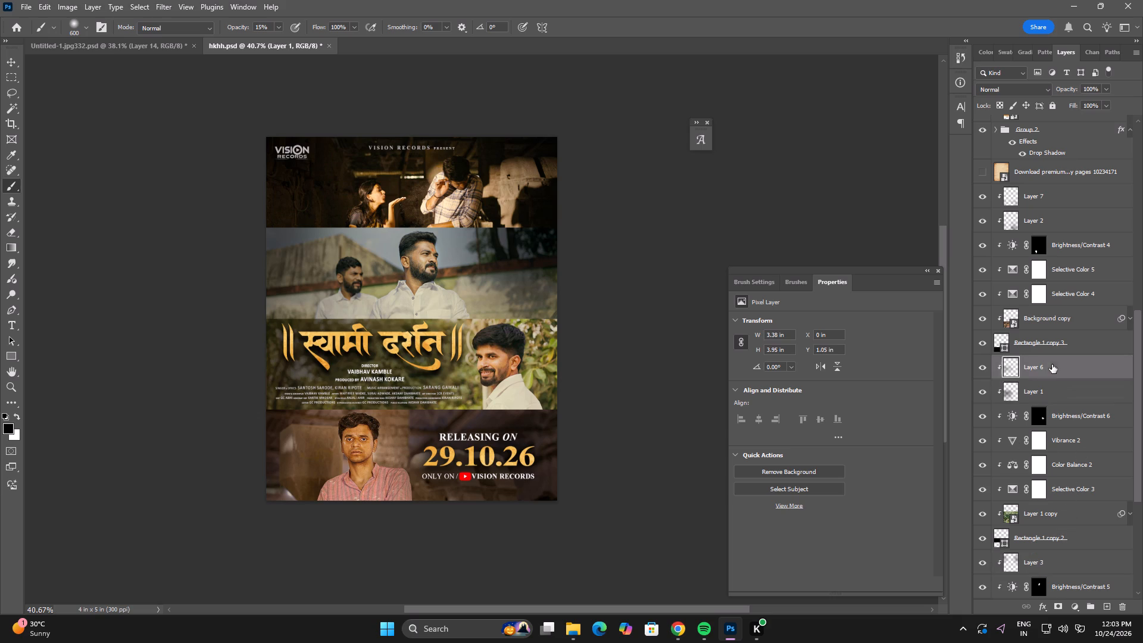
left_click(318, 339)
left_click_drag(278, 396, 278, 402)
left_click(405, 379)
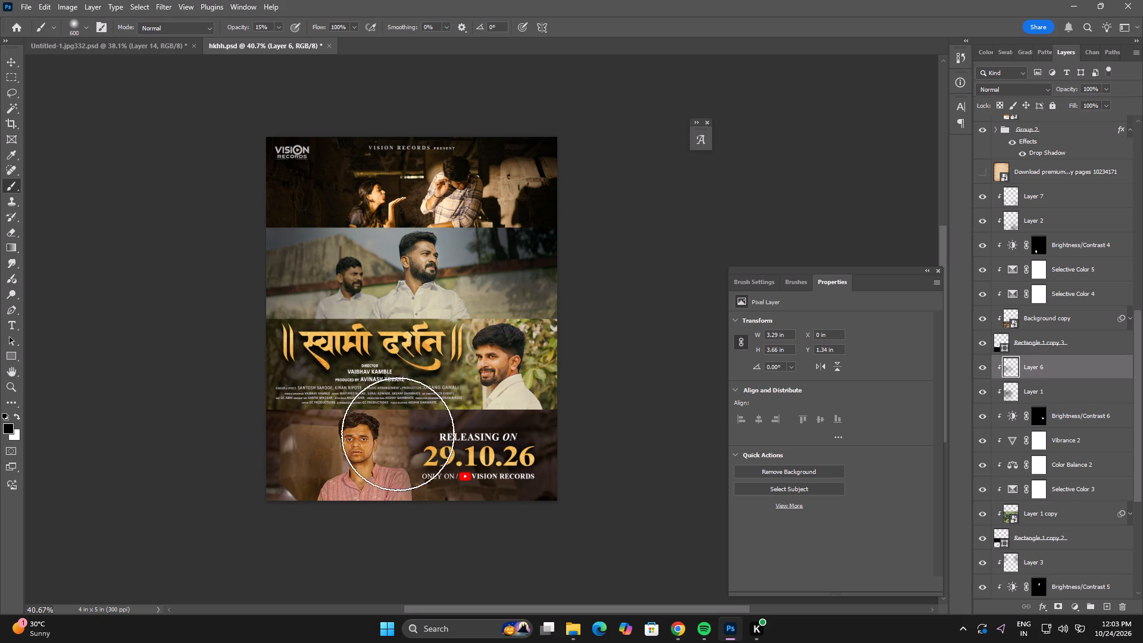
left_click_drag(326, 404, 316, 425)
left_click_drag(427, 413, 386, 426)
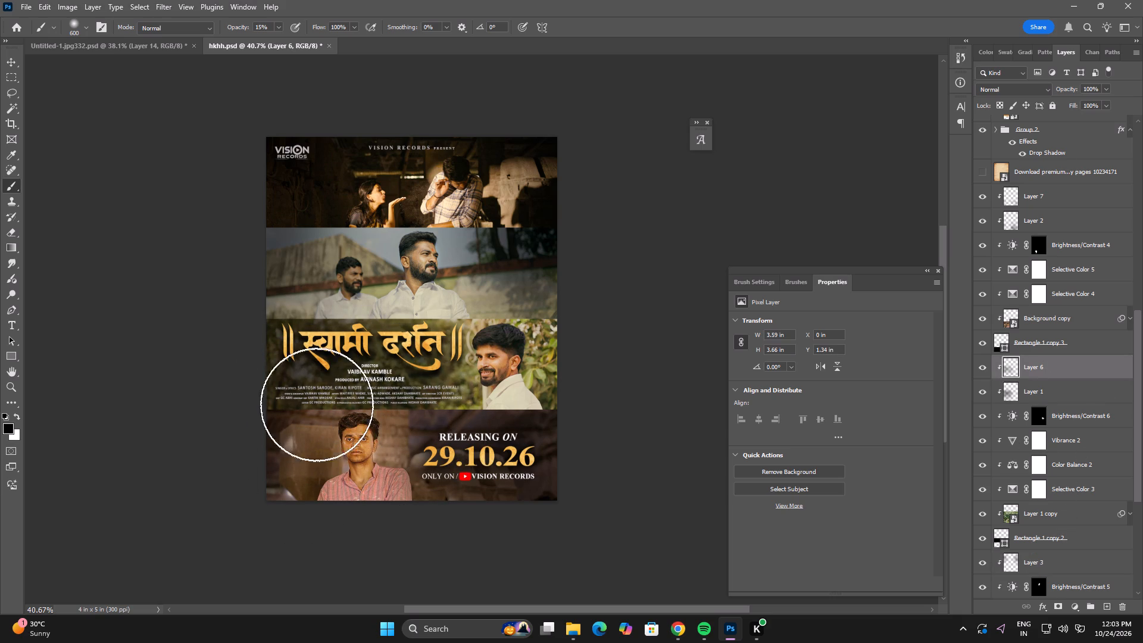
left_click_drag(339, 398, 316, 466)
left_click_drag(394, 411, 378, 420)
left_click_drag(297, 401, 304, 474)
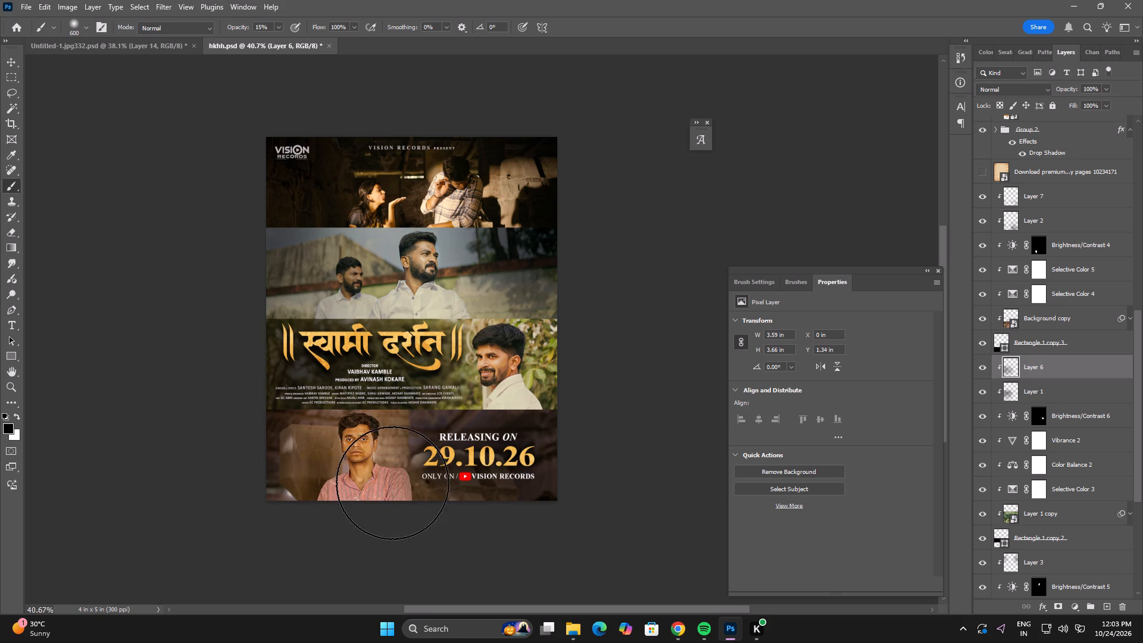
left_click_drag(354, 402, 332, 414)
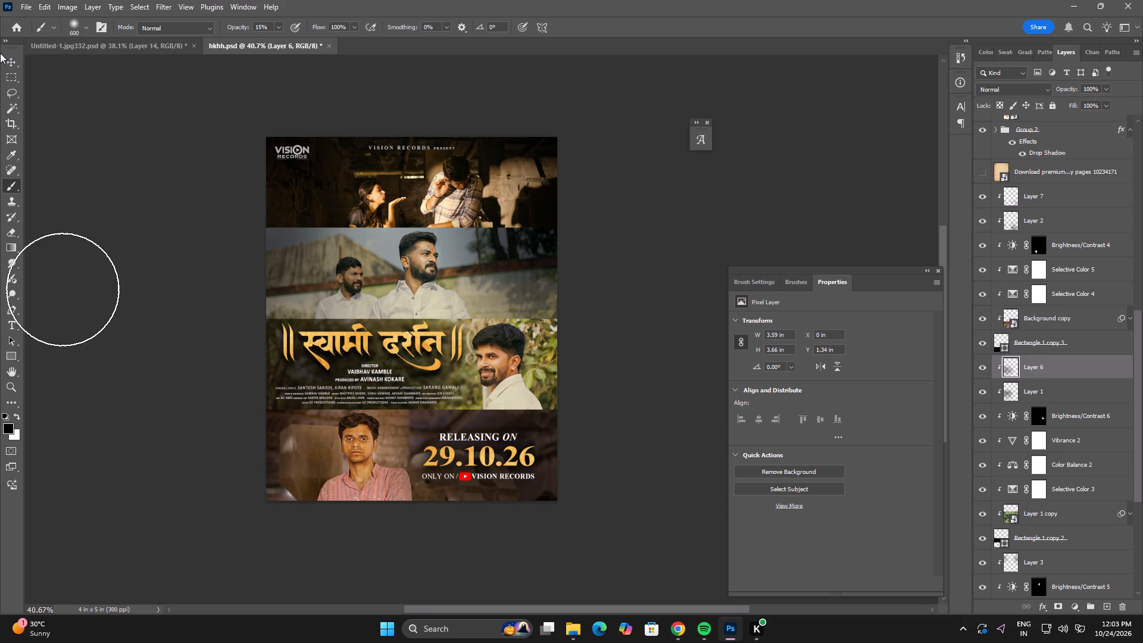
Nudge the couple's photo in the top strip slightly upward within its frame.
left_click(10, 61)
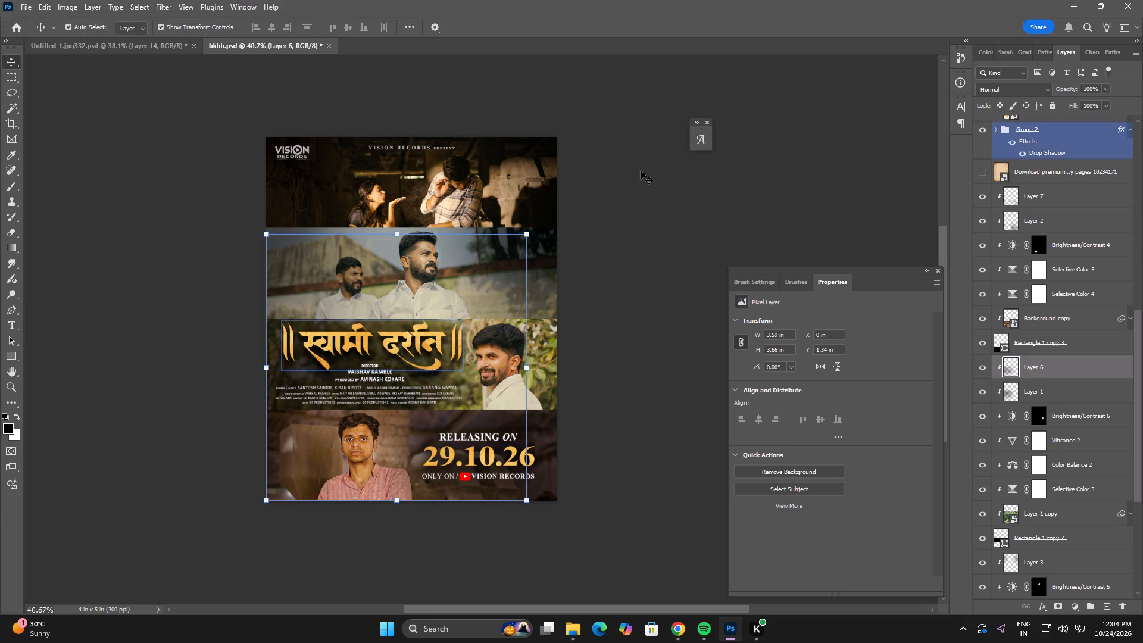
left_click(680, 261)
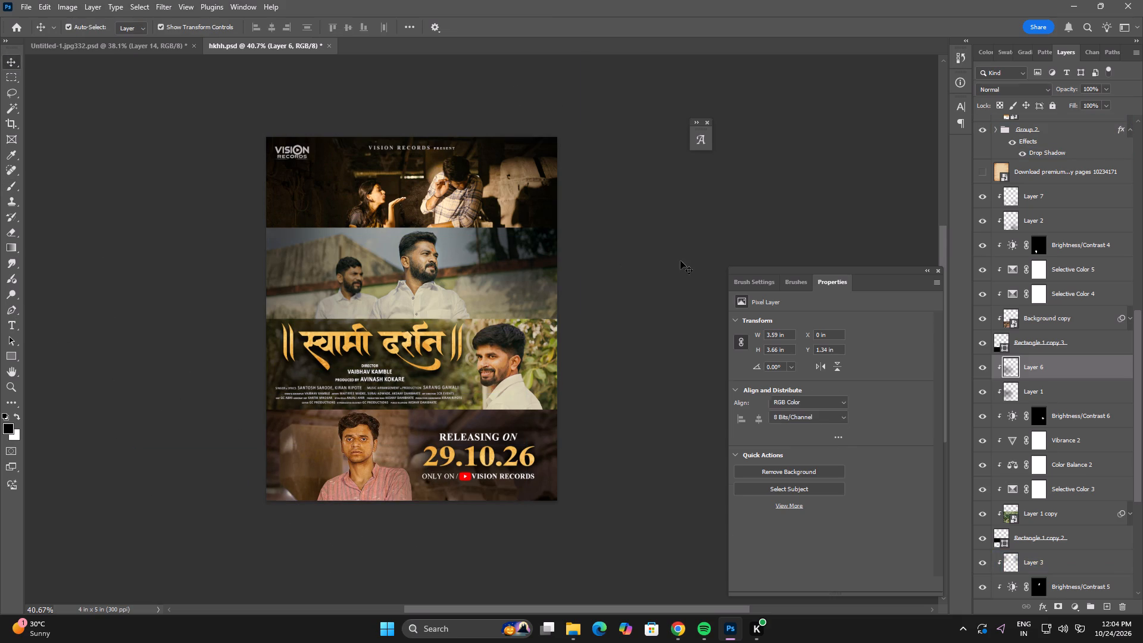
scroll(1068, 210, "up", 6)
left_click(528, 192)
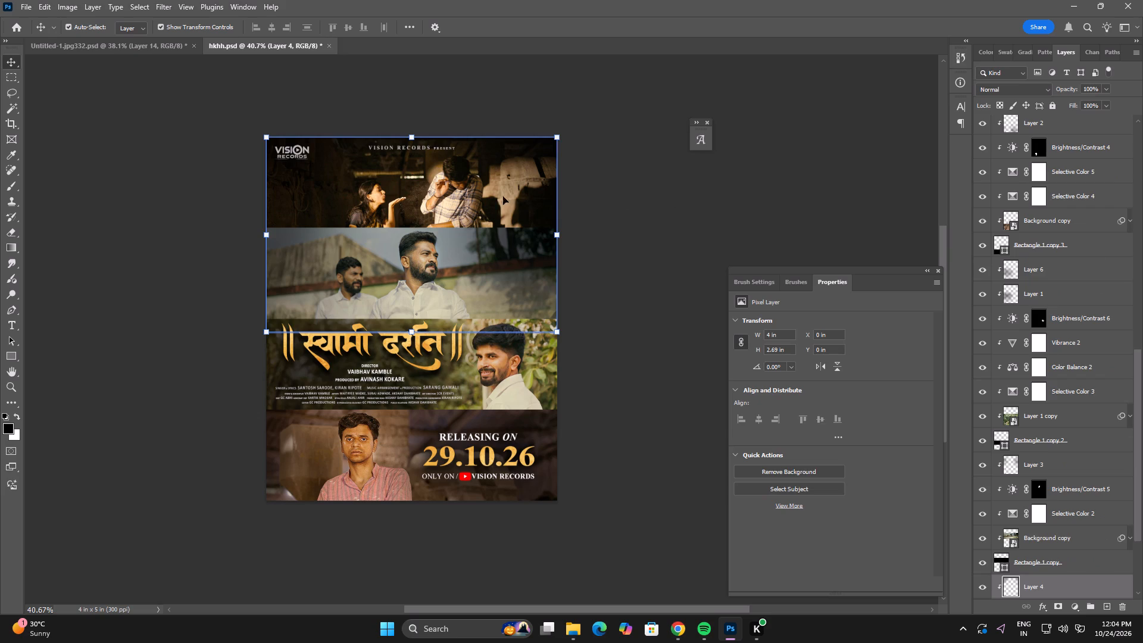
left_click(479, 196)
key("Up")
key("Up")
key("Up")
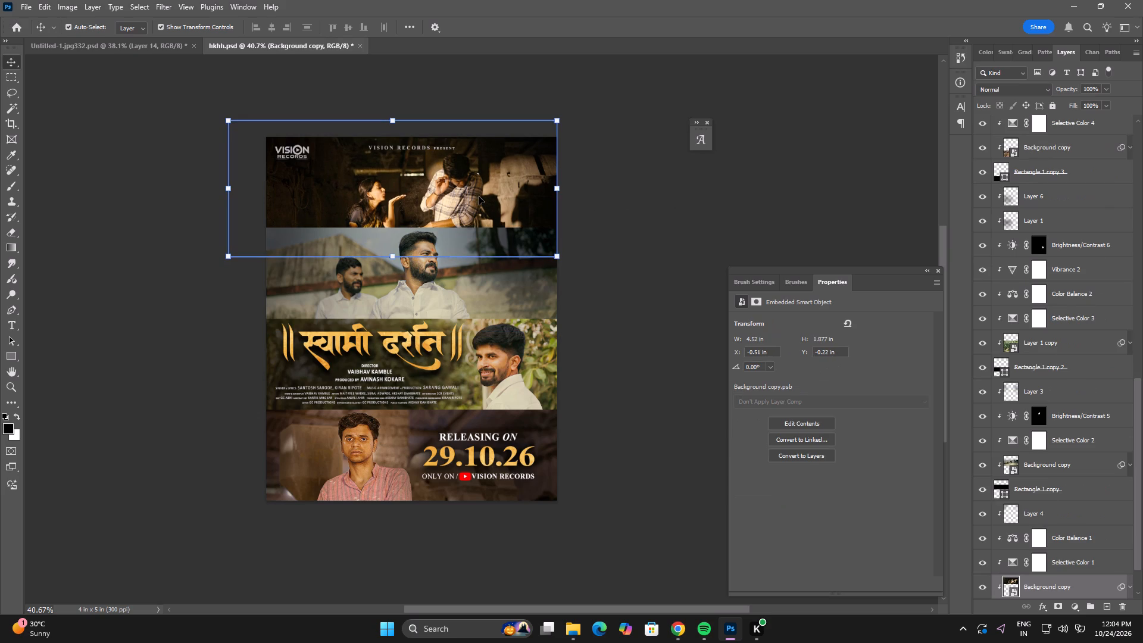
key("Up")
key("Up")
key("Up")
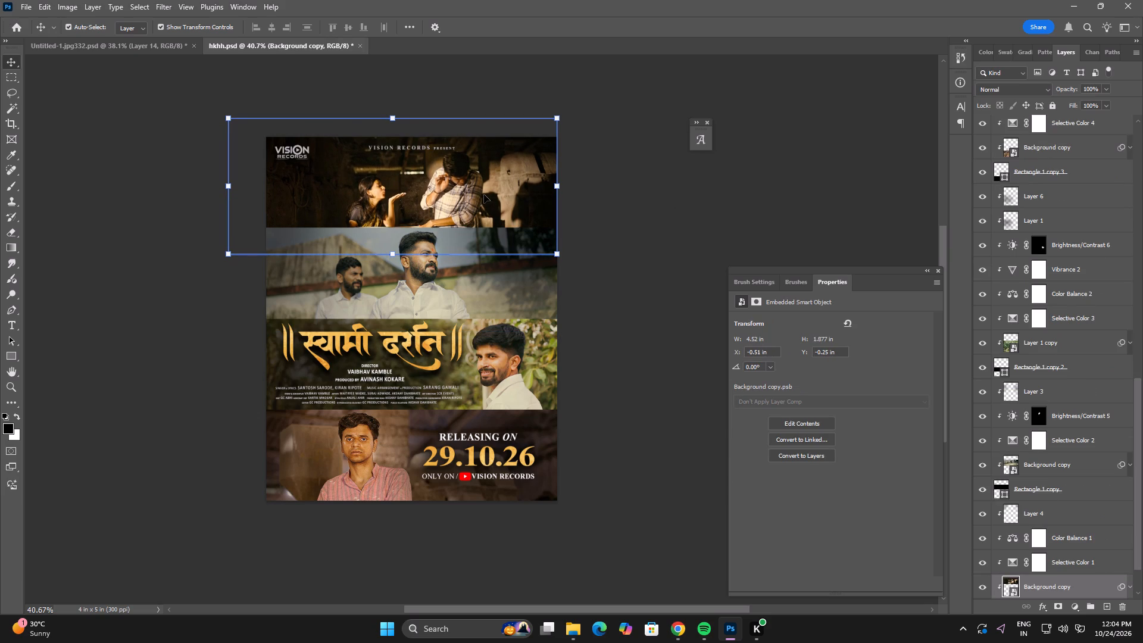
key("Up")
key("Up")
key("Down")
key("Down")
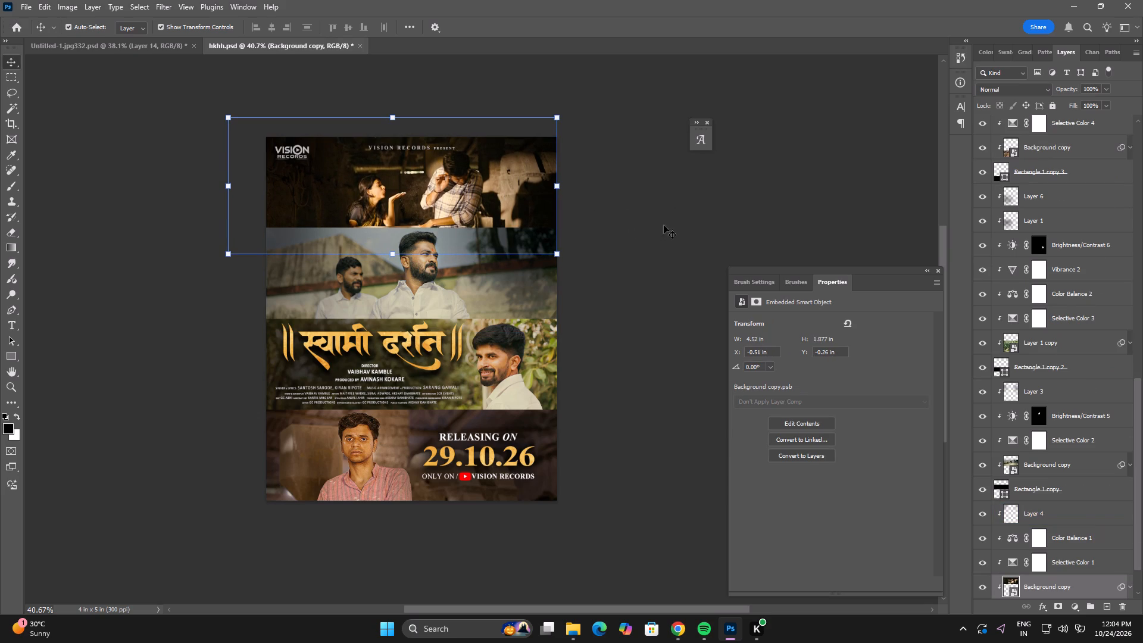
key("Down")
left_click(670, 225)
Nudge the "VISION RECORDS PRESENT" text slightly upward in the top strip.
left_click(422, 149)
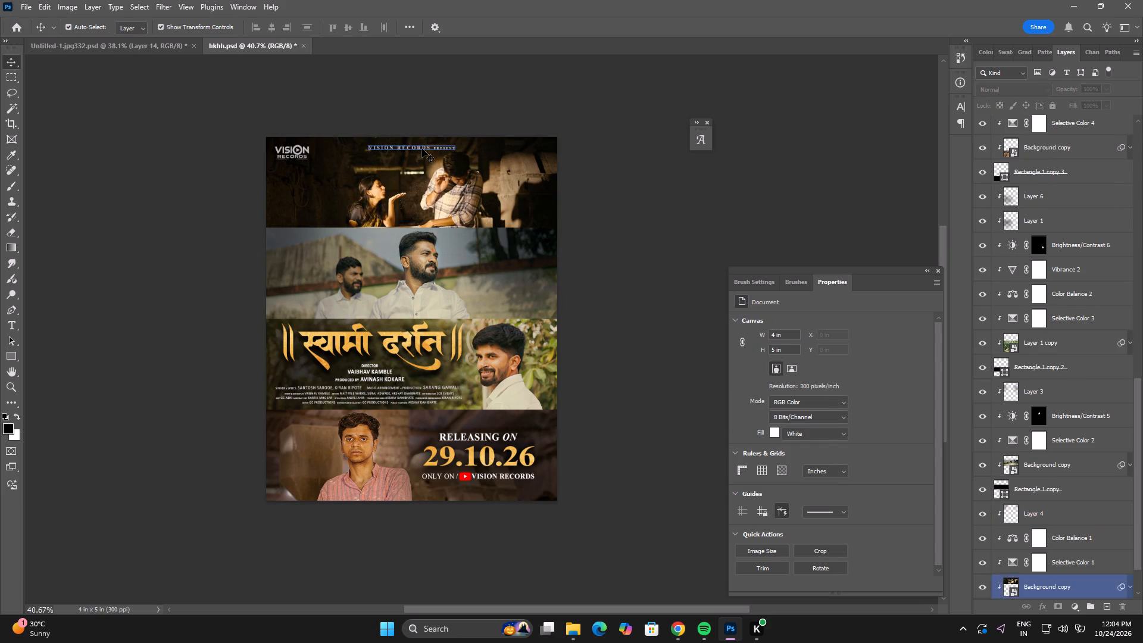
key("Up")
key("Up")
key("Up")
Nudge the Vision Records logo slightly up and left, closer to the poster's top-left corner.
left_click(302, 151)
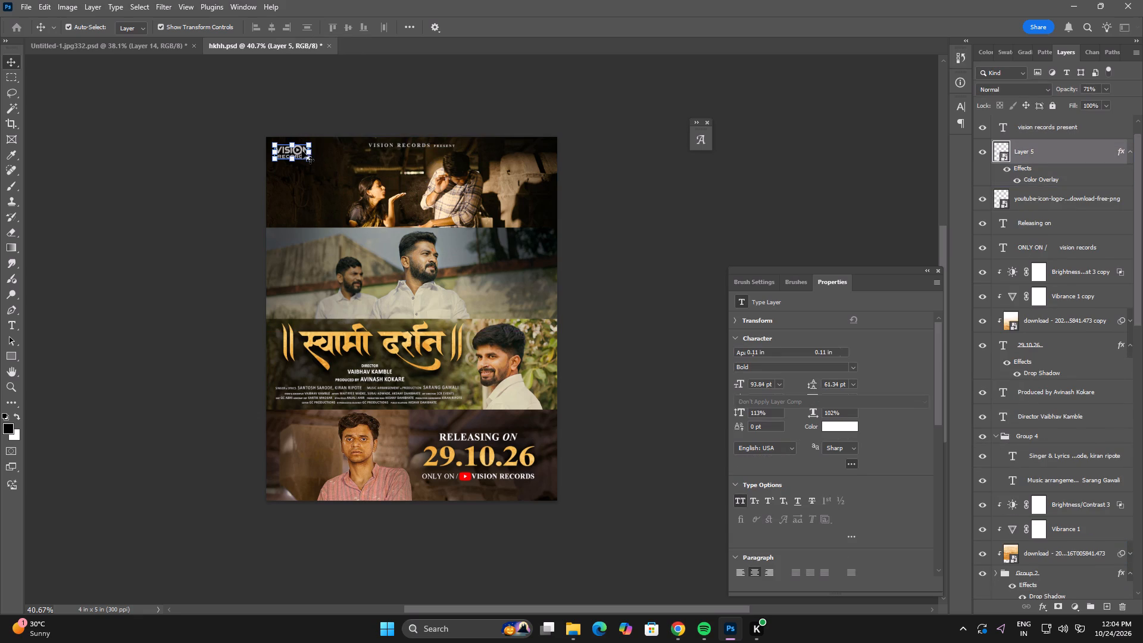
key("Up")
key("Up")
key("Left")
key("Left")
key("Up")
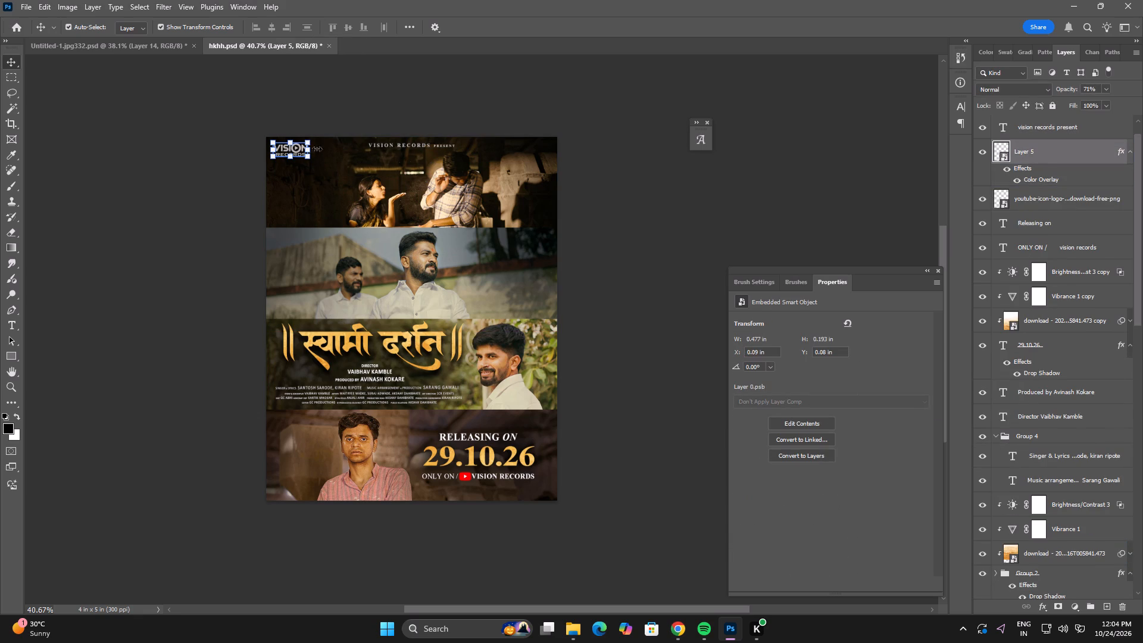
key("Left")
key("Down")
left_click(694, 196)
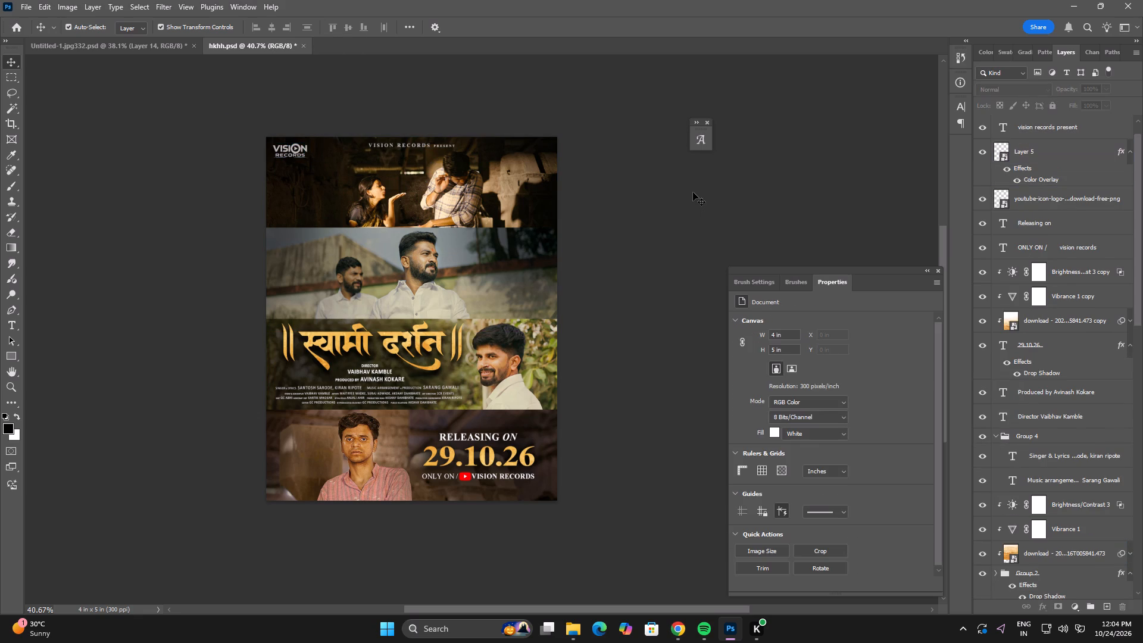
Move the Vision Records logo across the top strip to the poster's top-right corner, at X 3.43 in, Y 0.08 in.
left_click(299, 150)
left_click(309, 139)
left_click_drag(293, 150, 530, 173, "shift")
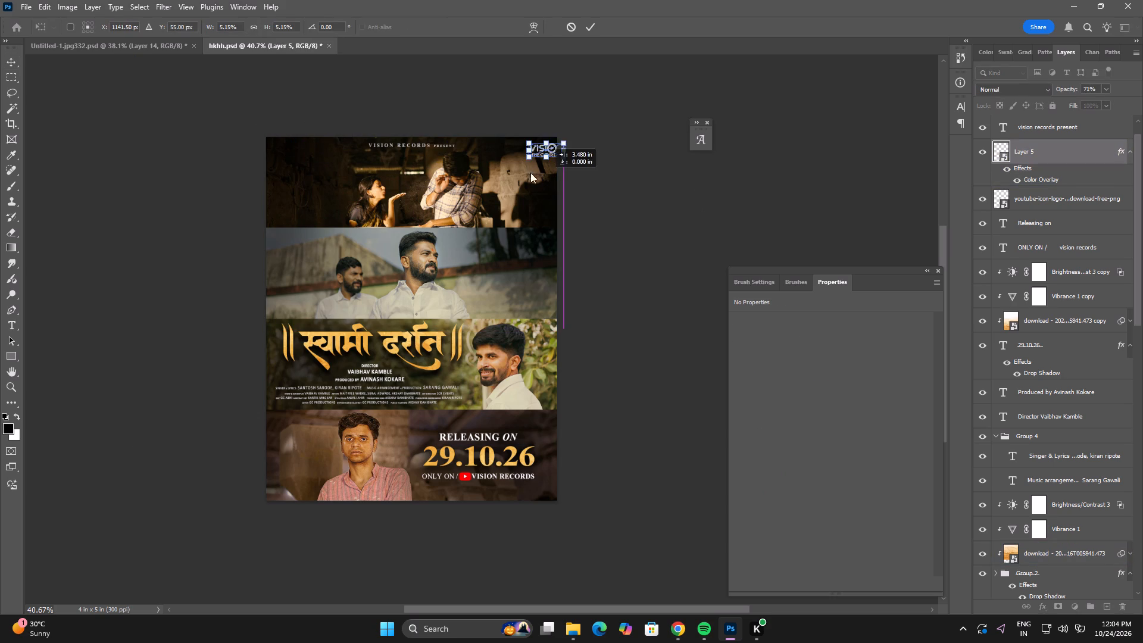
left_click_drag(530, 173, 535, 170, "shift")
double_click(535, 154)
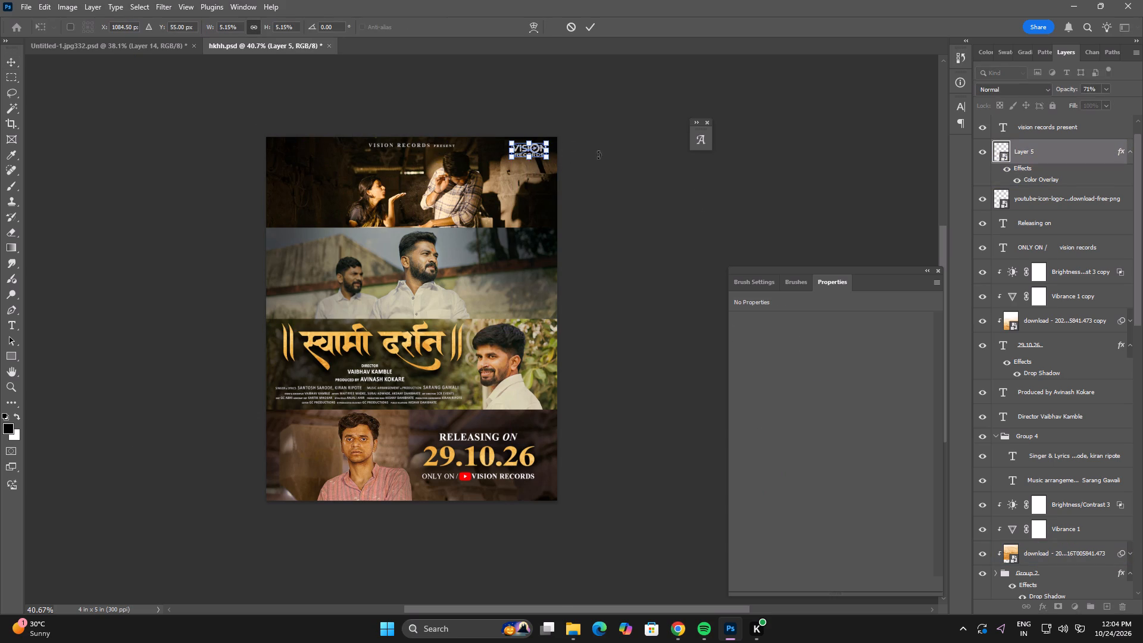
key("Right")
key("Right")
key("Right")
key("Right")
key("Right")
key("Right")
key("Right")
key("Right")
key("Right")
key("Right")
key("Right")
key("Right")
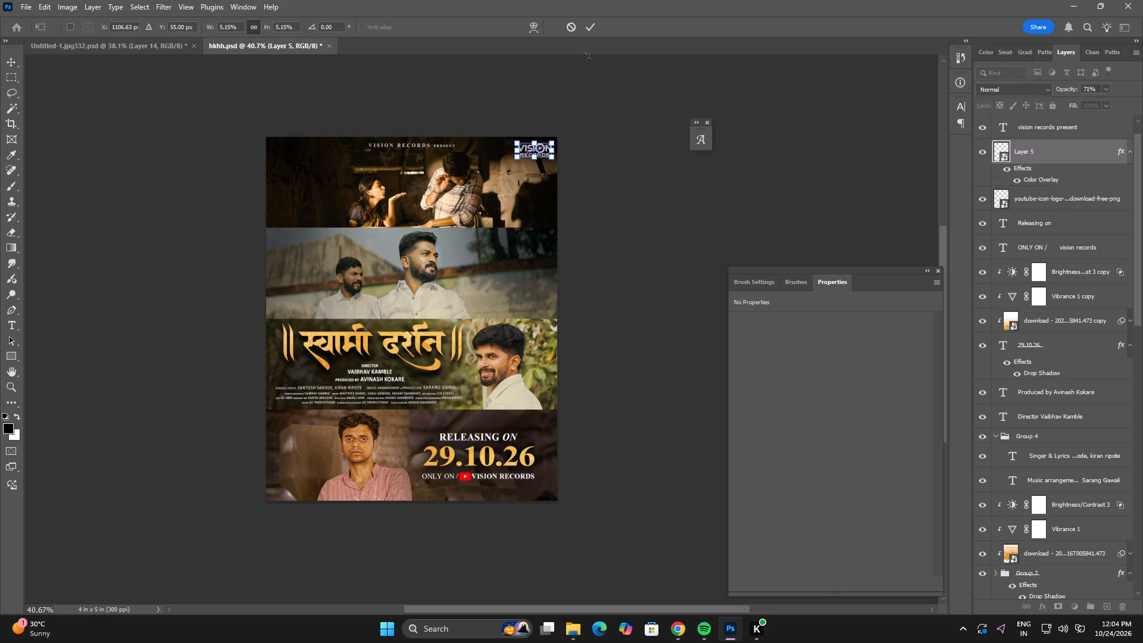
key("Left")
key("Left")
left_click(621, 179)
key("Return")
left_click(614, 205)
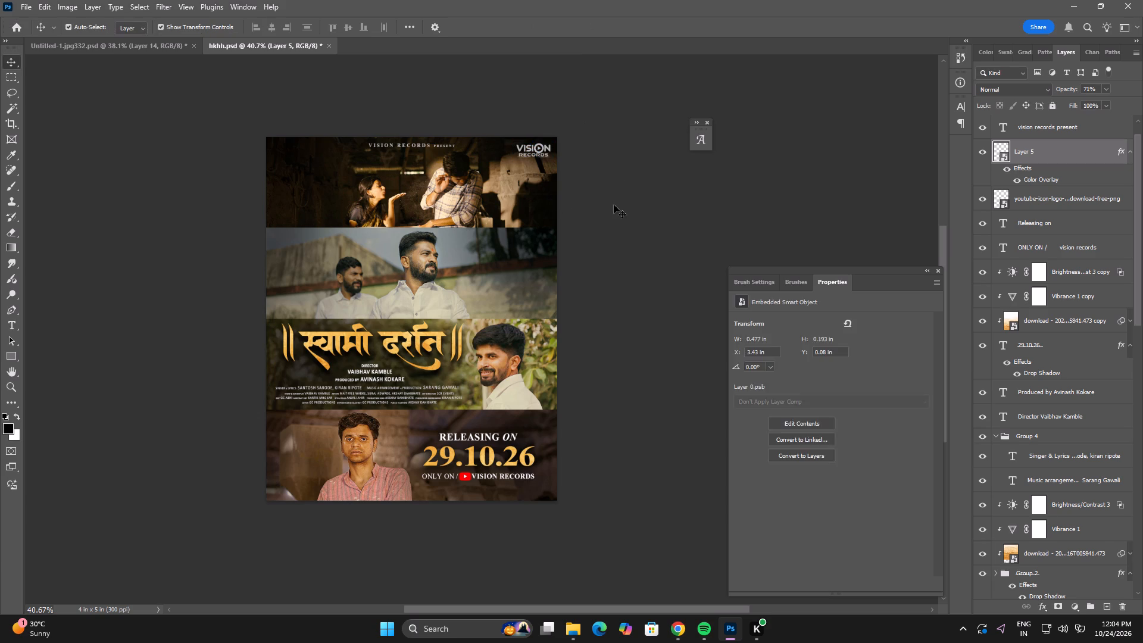
Hide the title, credits, release date, presenter text and logo layers so only the photo strips show.
scroll(638, 199, "down", 2)
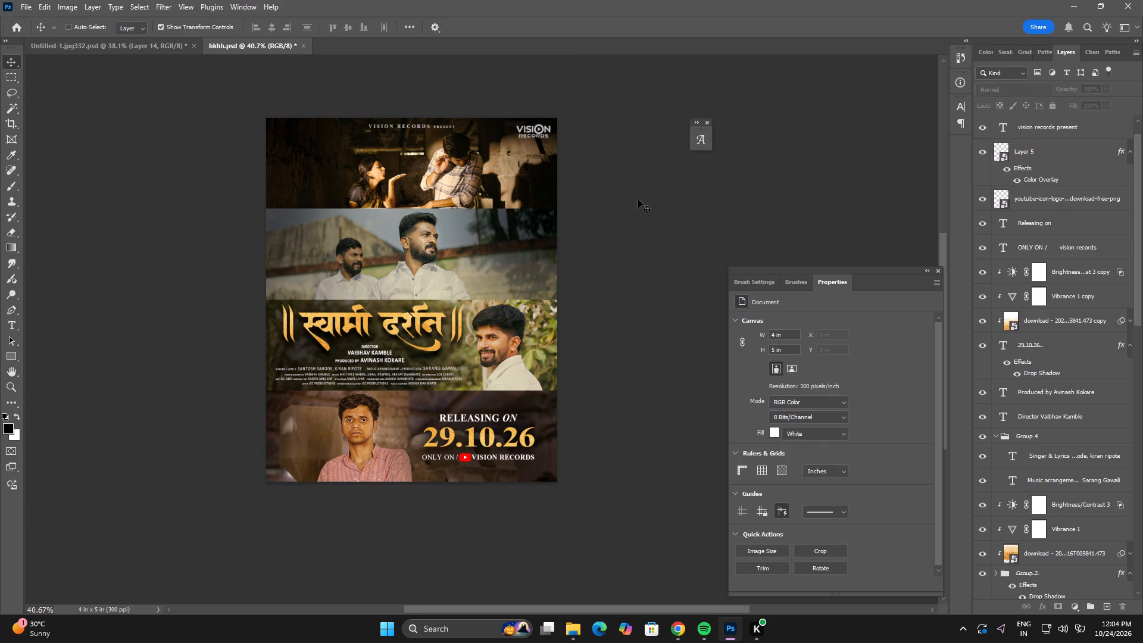
left_click(1139, 316)
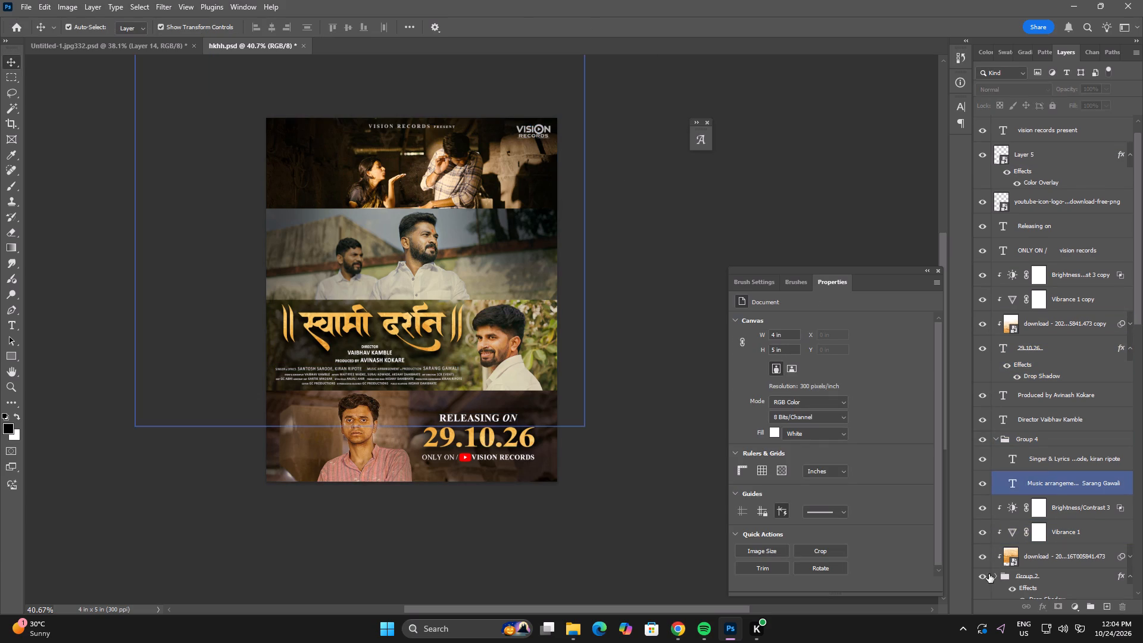
left_click_drag(985, 577, 989, 394)
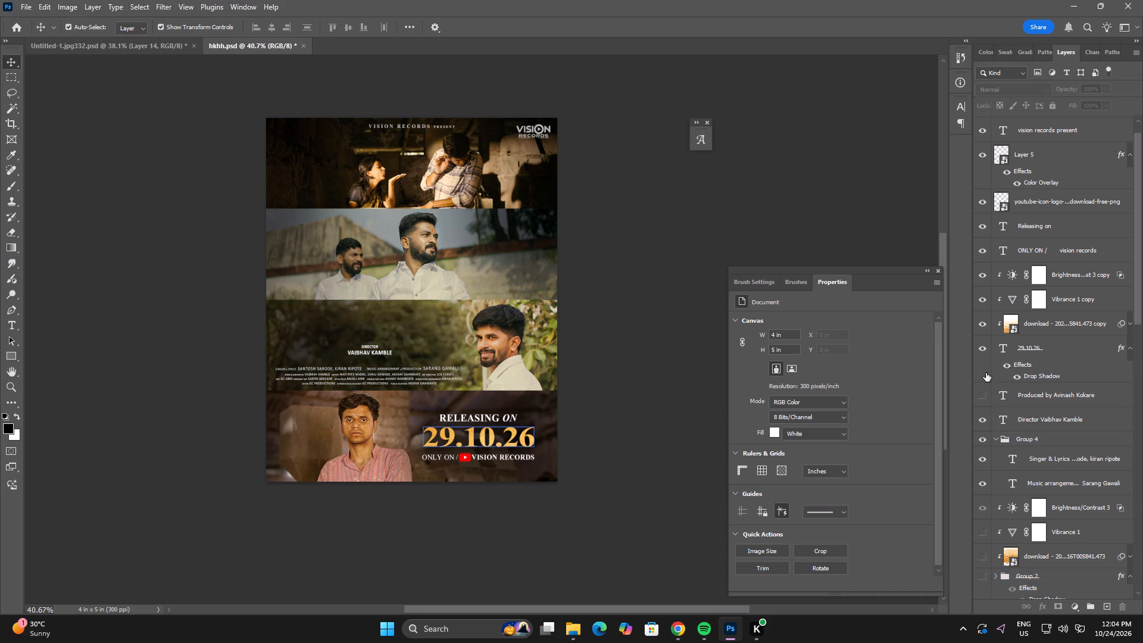
left_click_drag(984, 483, 967, 161)
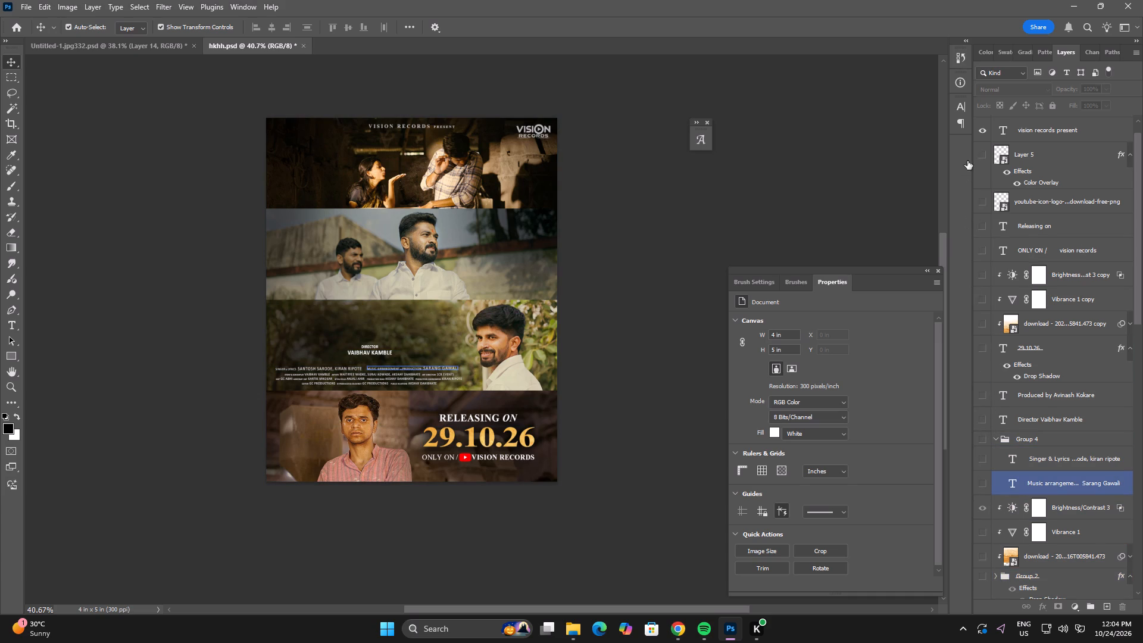
left_click_drag(967, 161, 977, 48)
scroll(1010, 464, "up", 5)
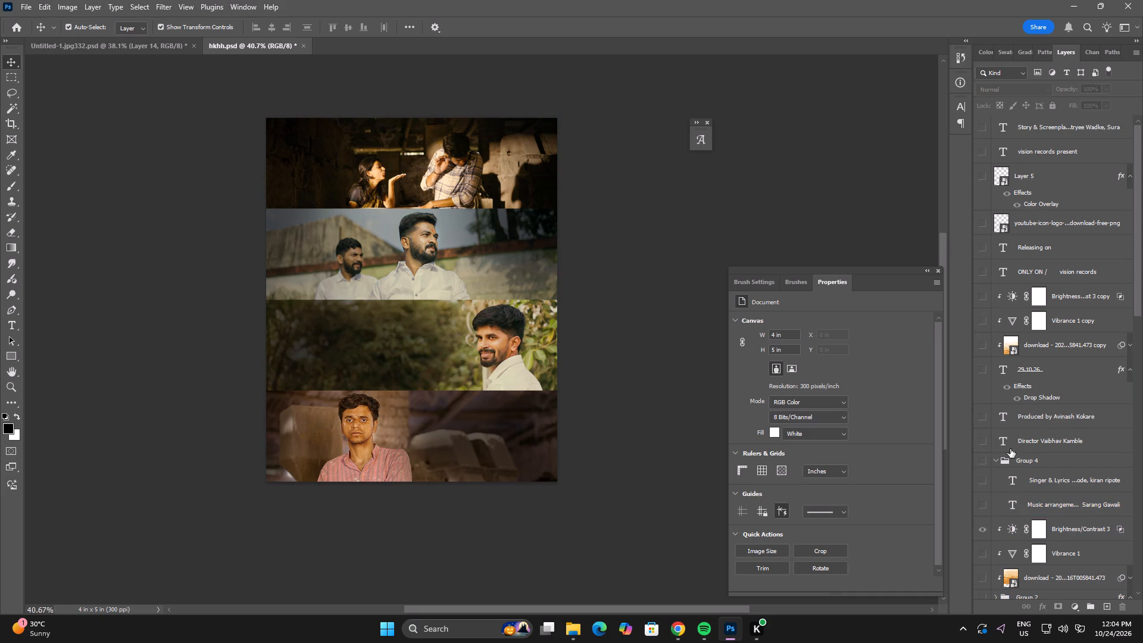
scroll(1010, 449, "up", 5)
Stamp the visible photo strips into a new layer above Layer 7 and convert it to a smart object.
scroll(1022, 491, "down", 8)
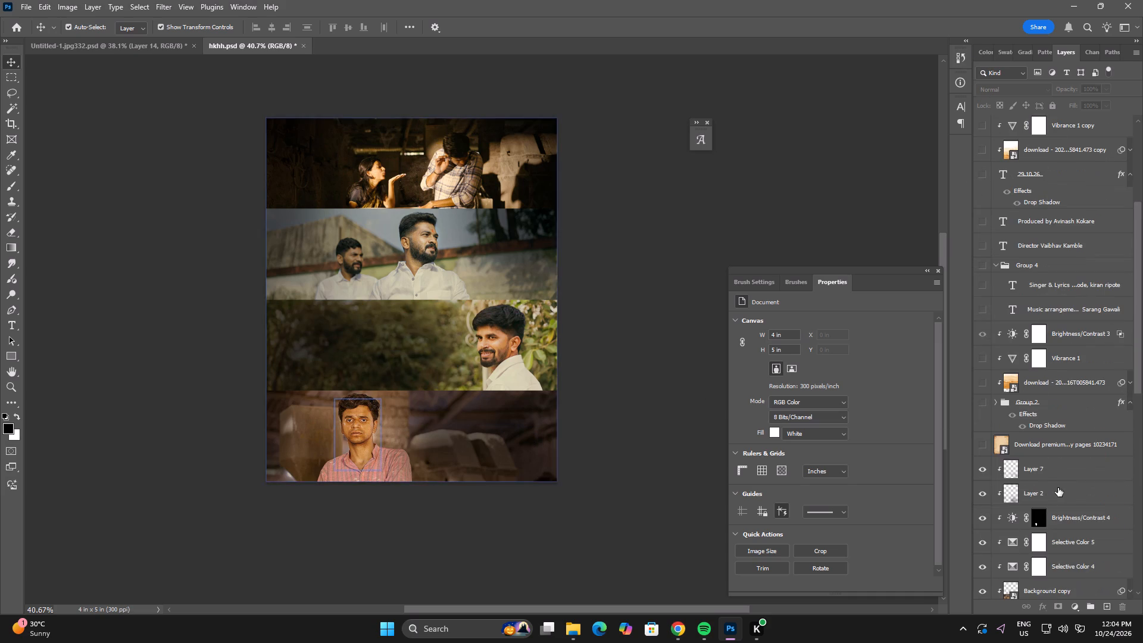
left_click(1051, 467)
key("ctrl+alt+shift+e")
right_click(1051, 467)
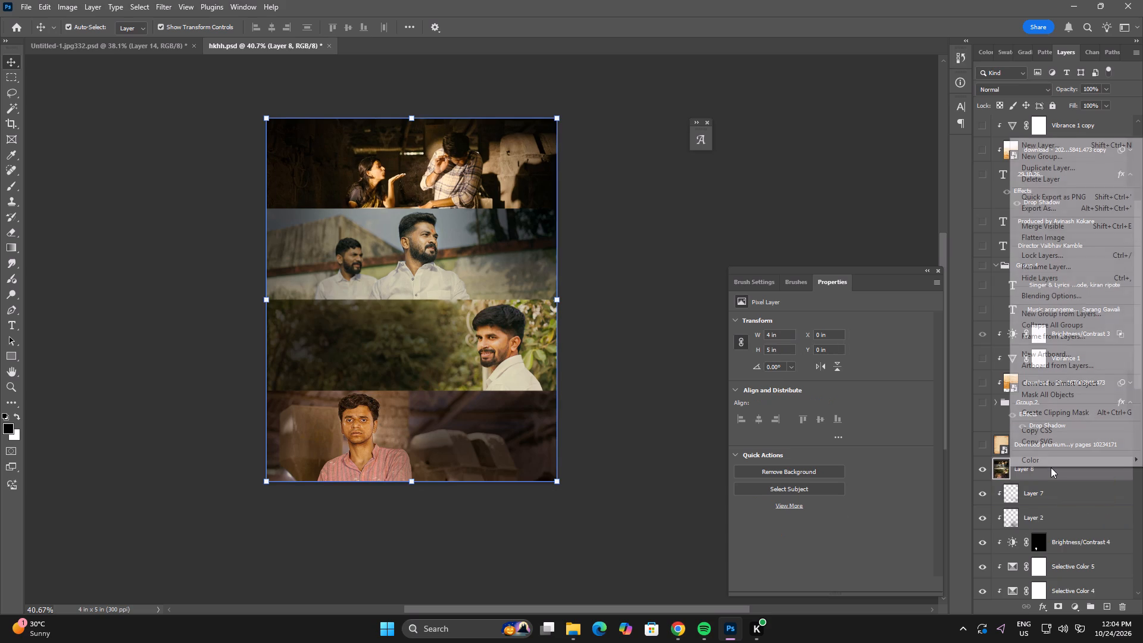
left_click(1053, 385)
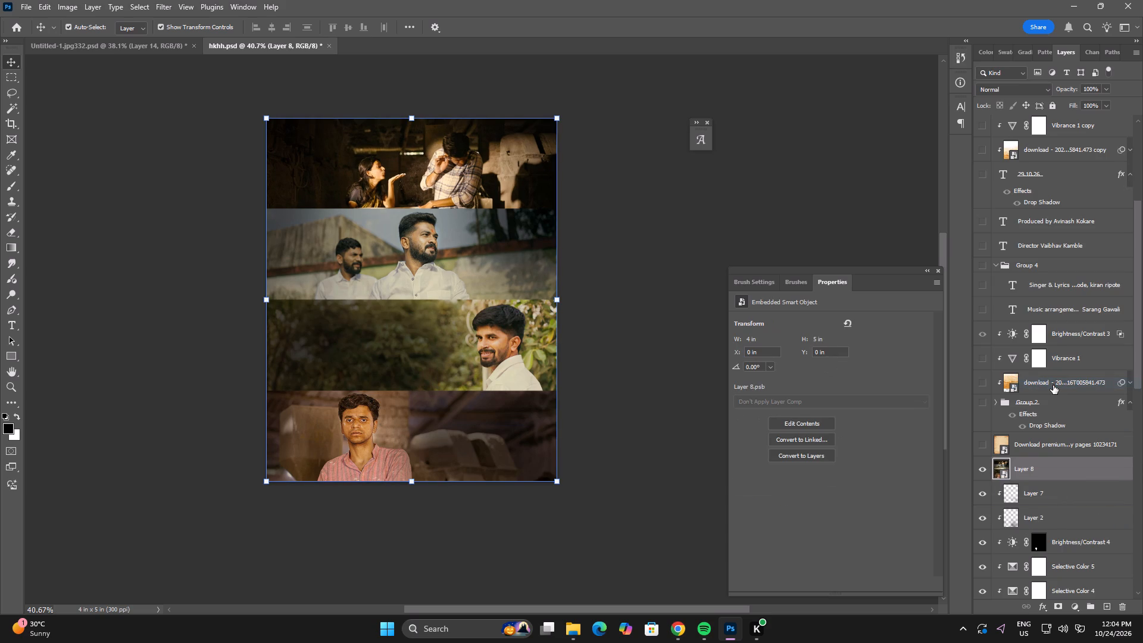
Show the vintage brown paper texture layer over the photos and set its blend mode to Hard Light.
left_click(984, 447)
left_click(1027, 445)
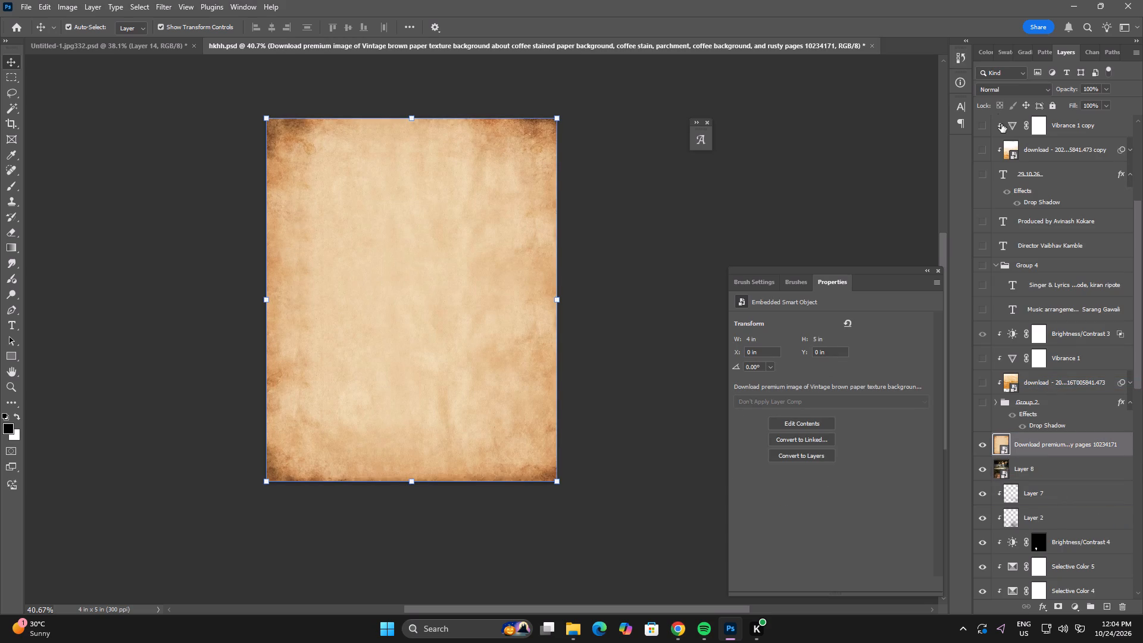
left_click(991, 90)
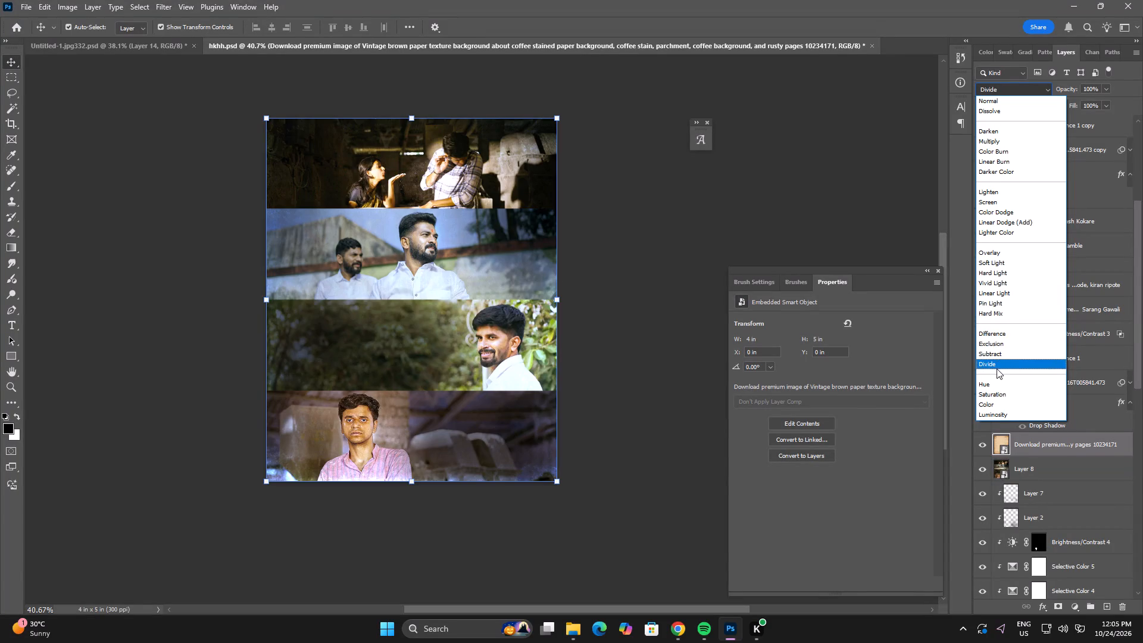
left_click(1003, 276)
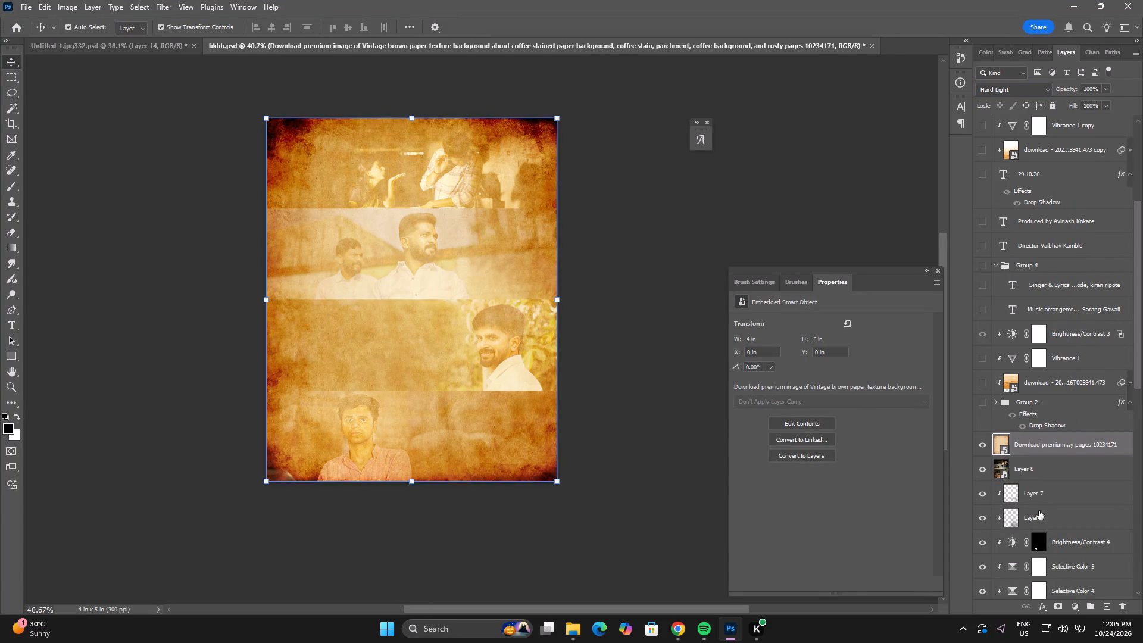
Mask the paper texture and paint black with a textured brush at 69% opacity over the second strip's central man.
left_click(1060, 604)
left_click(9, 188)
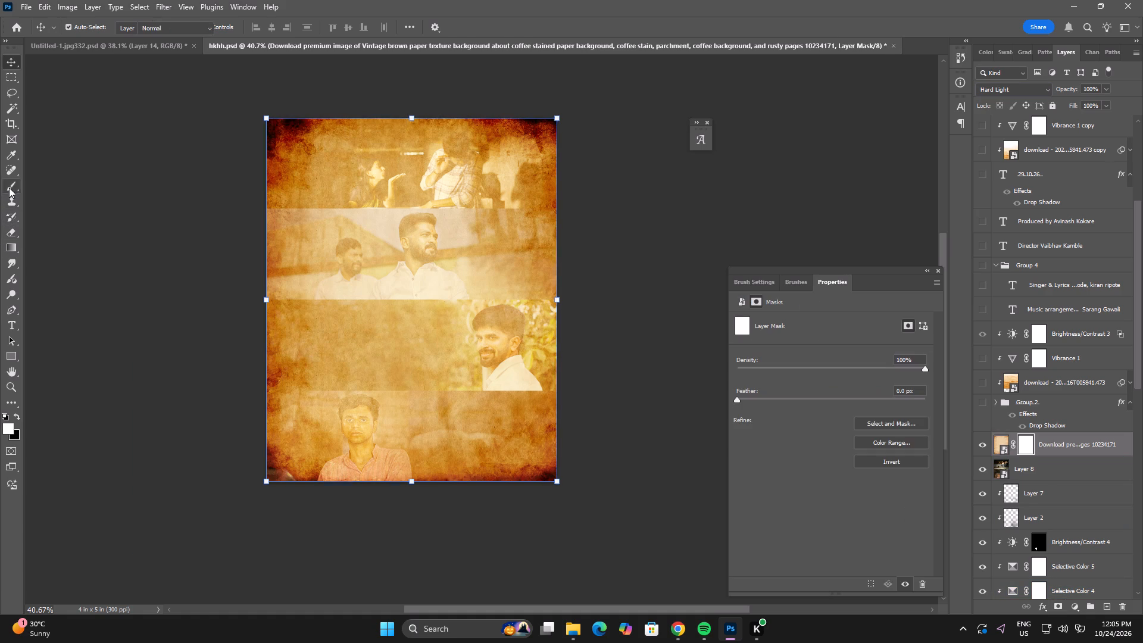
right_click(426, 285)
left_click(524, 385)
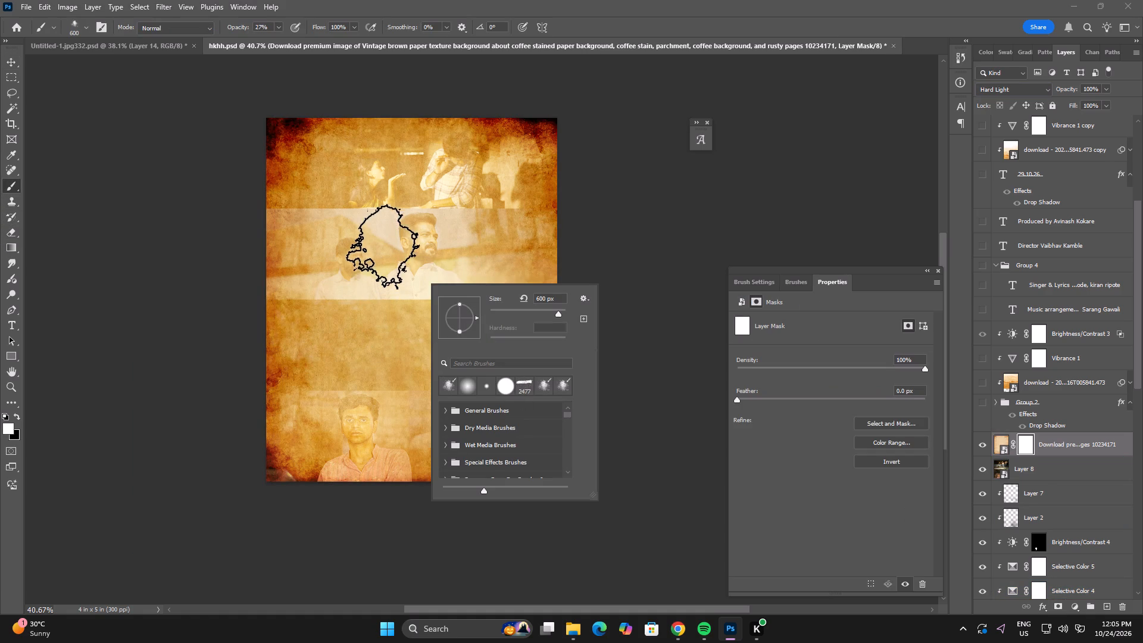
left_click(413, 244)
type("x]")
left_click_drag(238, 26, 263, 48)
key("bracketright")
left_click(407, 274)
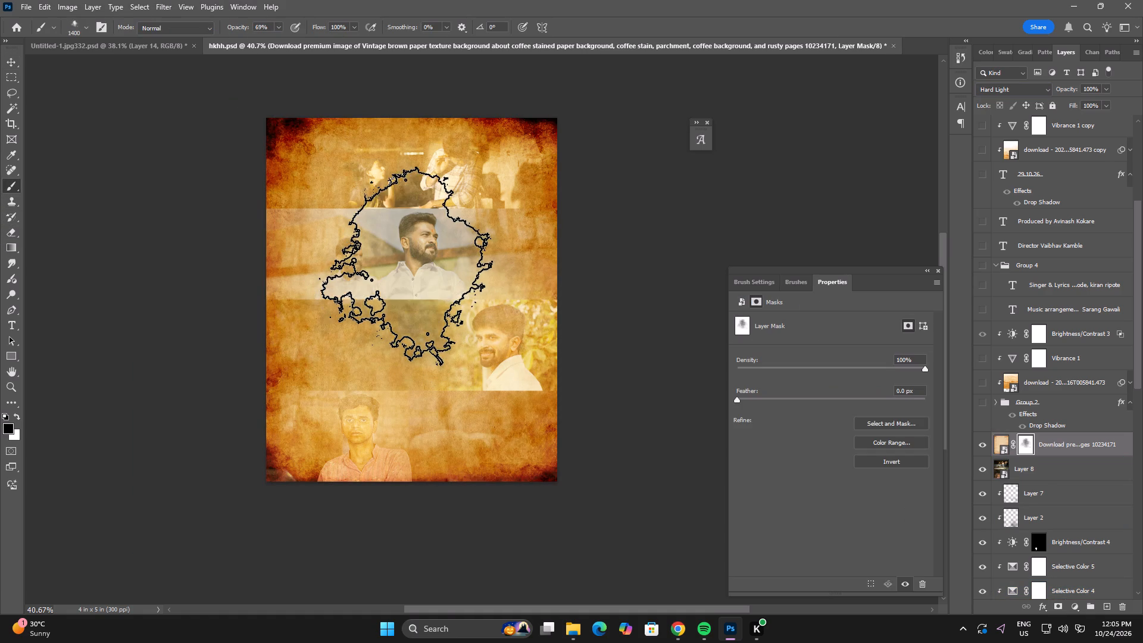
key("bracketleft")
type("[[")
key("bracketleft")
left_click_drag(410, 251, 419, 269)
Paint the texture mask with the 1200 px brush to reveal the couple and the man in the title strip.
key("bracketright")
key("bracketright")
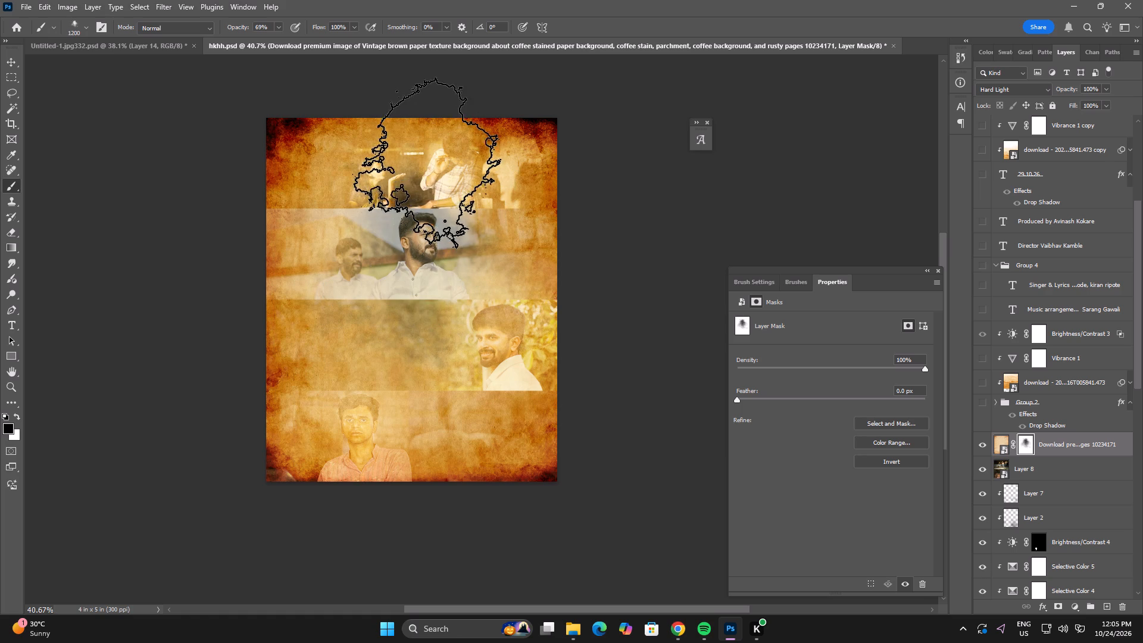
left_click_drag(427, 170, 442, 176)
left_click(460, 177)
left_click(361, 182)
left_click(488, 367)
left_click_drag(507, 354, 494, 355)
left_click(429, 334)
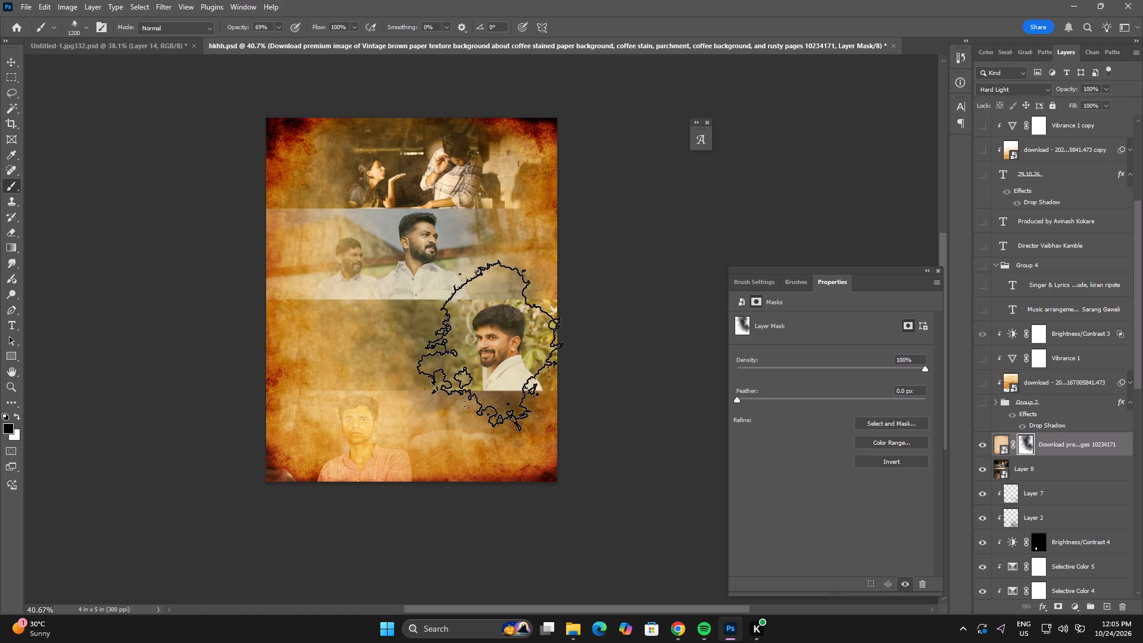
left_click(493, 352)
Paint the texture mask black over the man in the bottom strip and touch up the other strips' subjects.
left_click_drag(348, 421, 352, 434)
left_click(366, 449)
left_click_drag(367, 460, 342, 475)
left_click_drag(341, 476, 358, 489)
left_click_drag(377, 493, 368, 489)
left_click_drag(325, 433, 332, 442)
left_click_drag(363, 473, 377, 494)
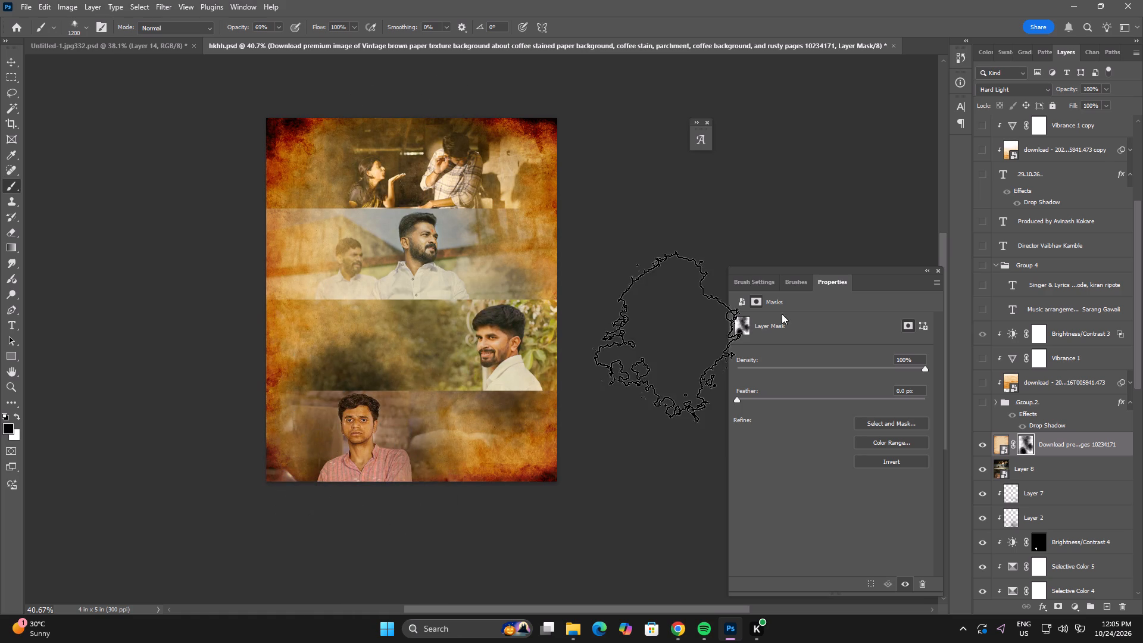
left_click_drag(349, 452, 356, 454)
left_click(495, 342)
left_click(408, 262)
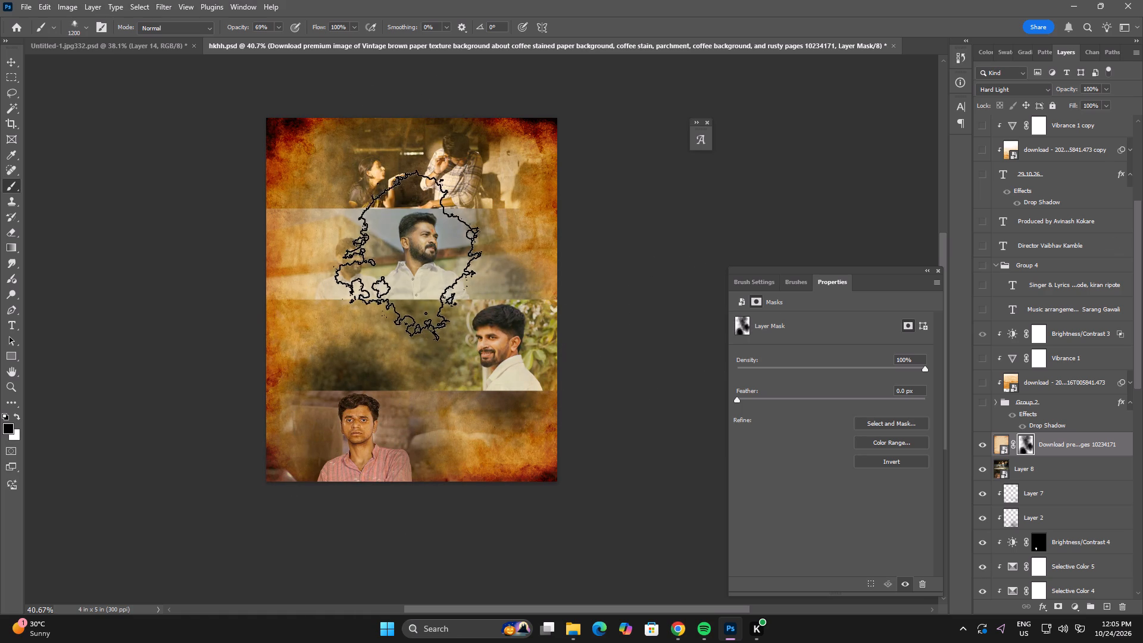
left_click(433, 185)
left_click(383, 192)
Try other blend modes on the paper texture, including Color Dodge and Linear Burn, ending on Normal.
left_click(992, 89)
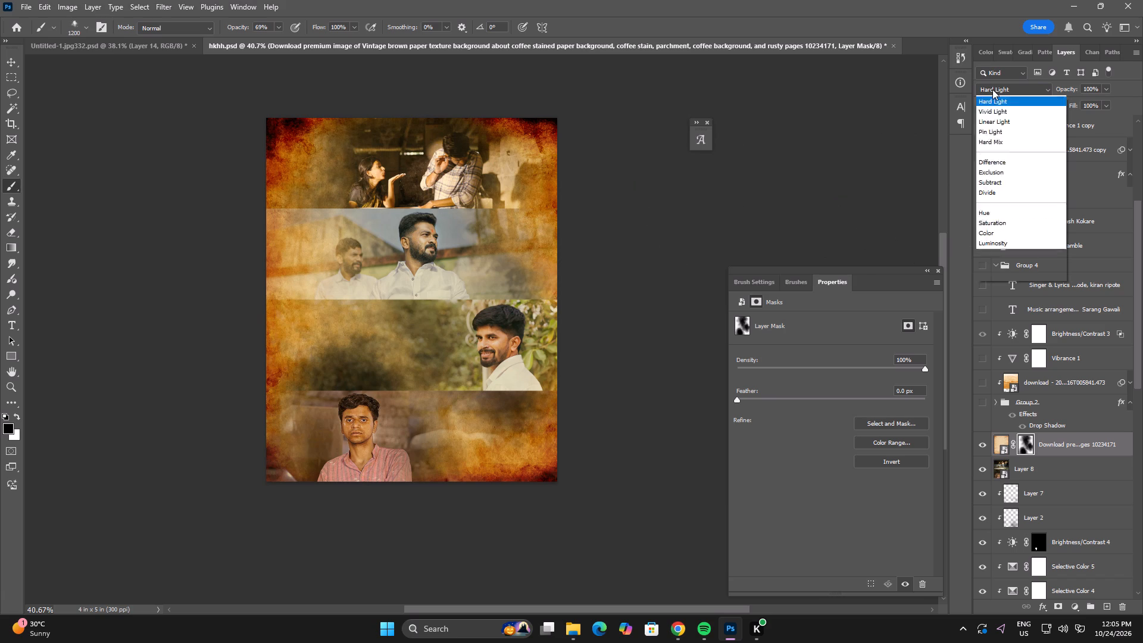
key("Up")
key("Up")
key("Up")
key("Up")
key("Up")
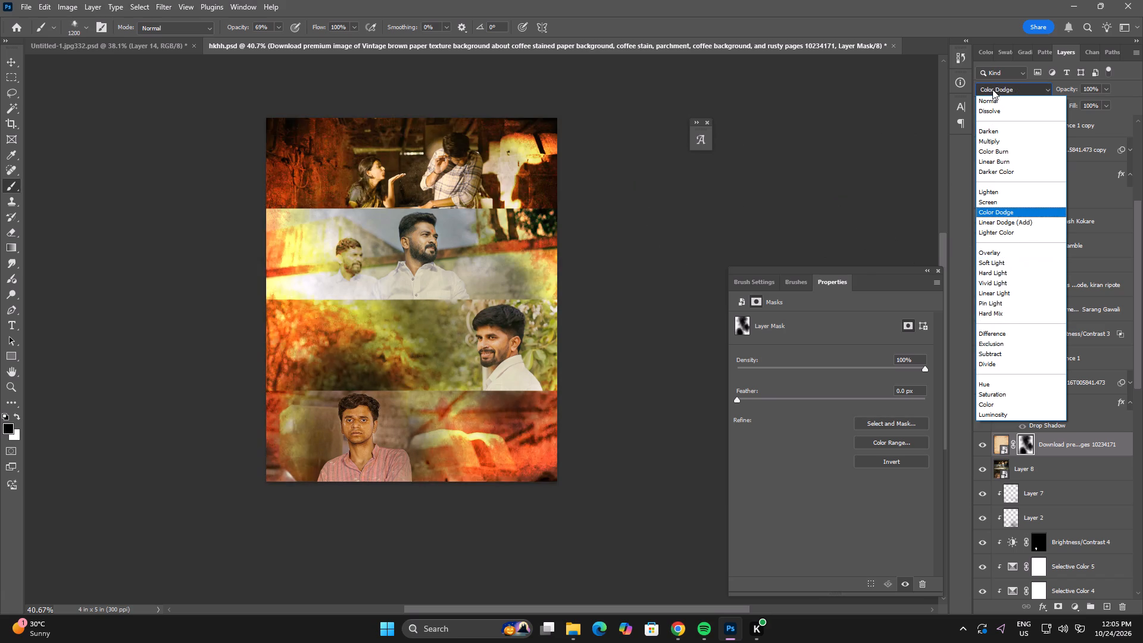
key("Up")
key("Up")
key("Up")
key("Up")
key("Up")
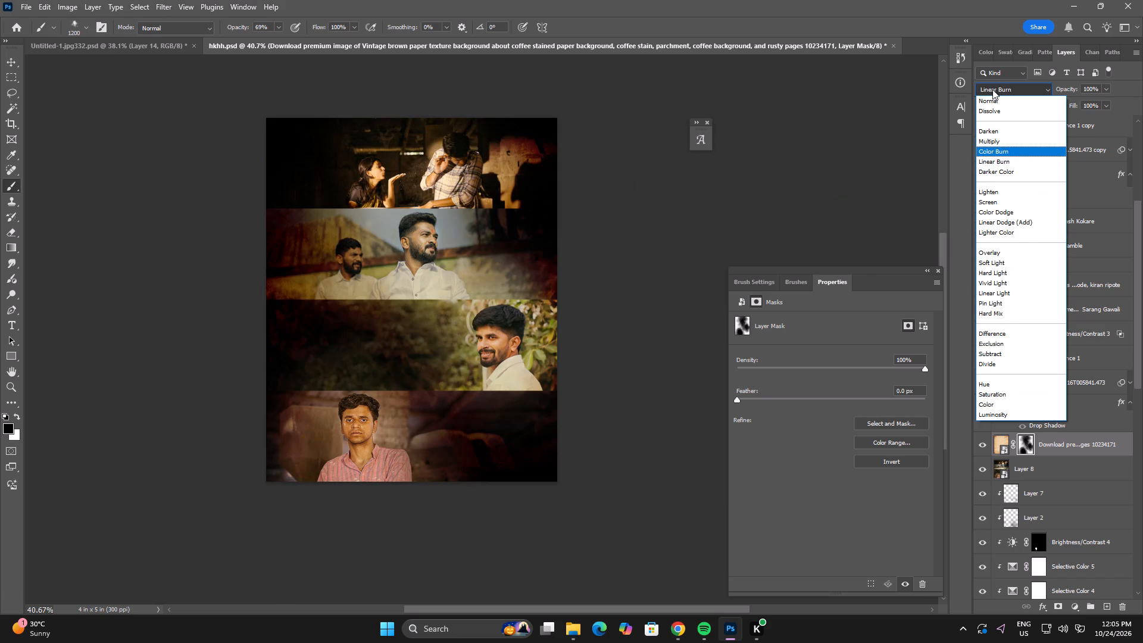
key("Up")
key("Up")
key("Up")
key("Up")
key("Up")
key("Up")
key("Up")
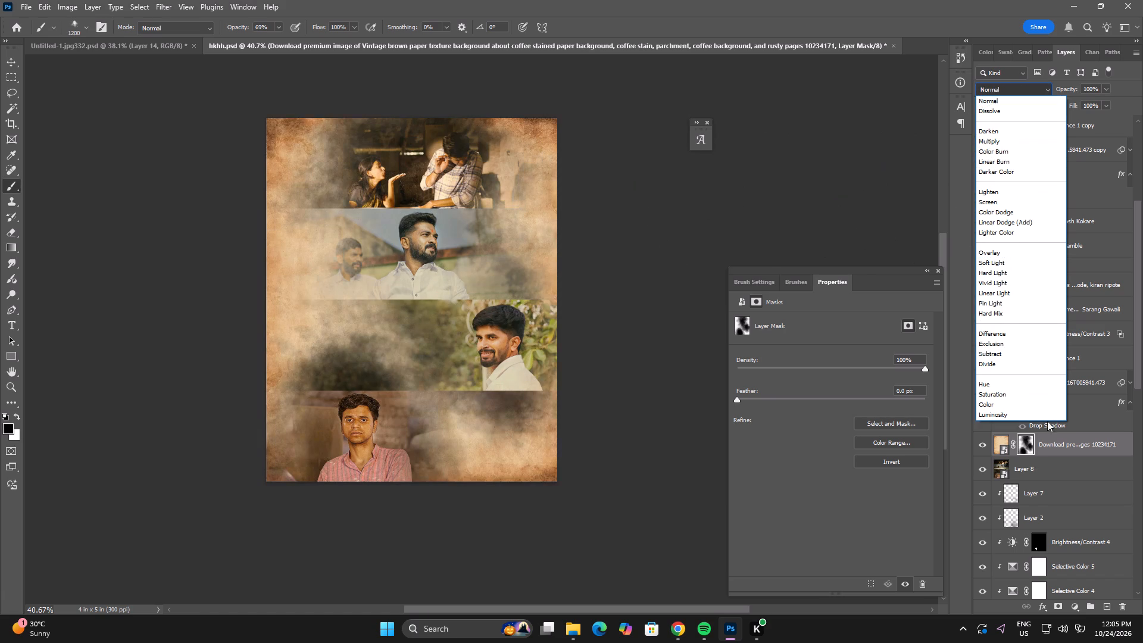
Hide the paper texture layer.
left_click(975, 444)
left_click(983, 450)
Apply Smart Sharpen to the merged photo layer, Layer 8, with 155% amount and 0.7 px radius.
left_click(1043, 468)
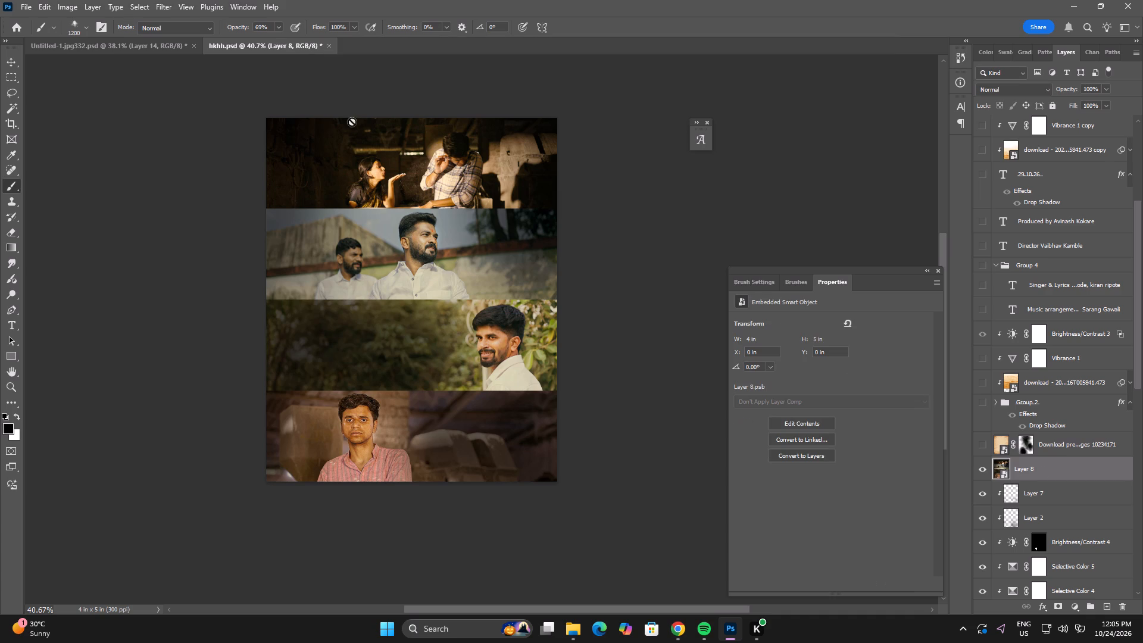
left_click(159, 9)
left_click(184, 219)
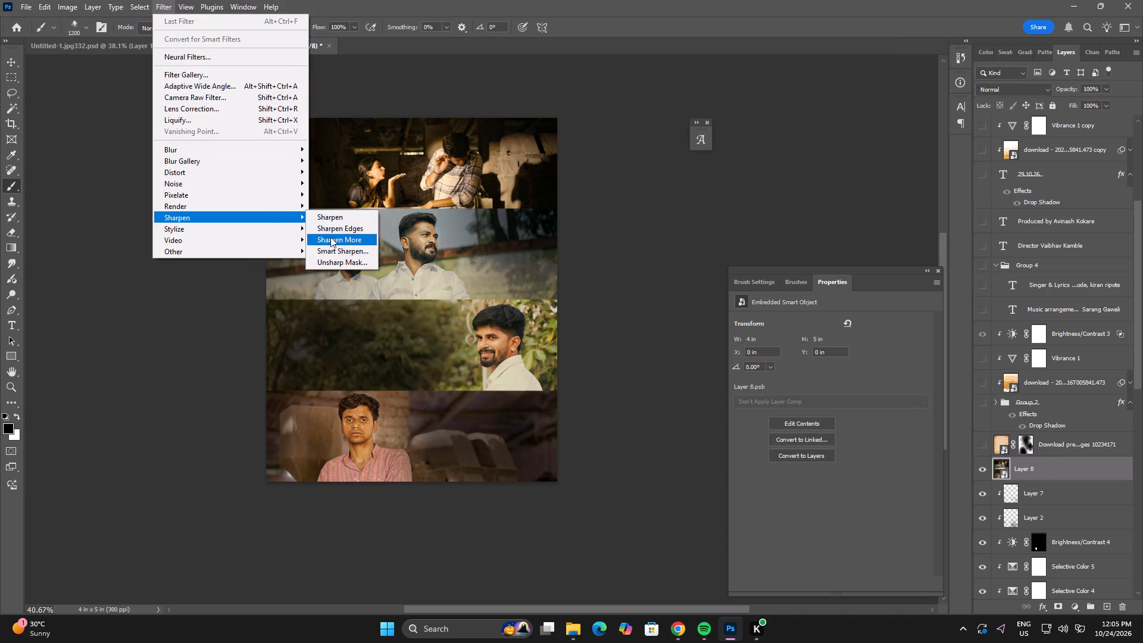
left_click(345, 251)
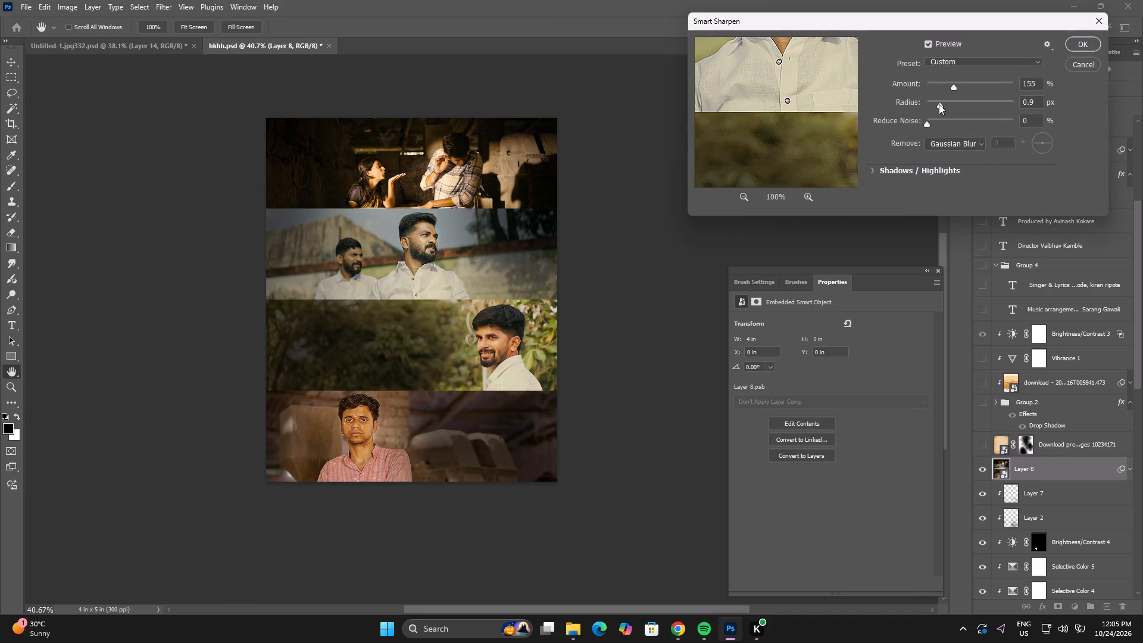
left_click(938, 104)
left_click(1086, 47)
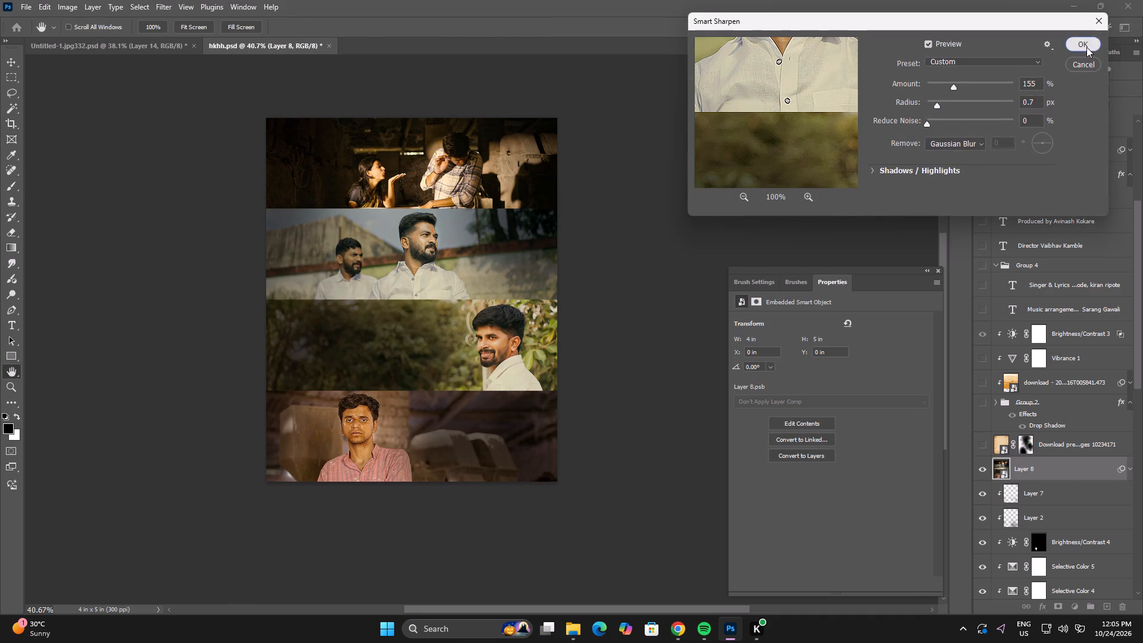
Apply Add Noise to Layer 8 at 3.23%, with uniform distribution and monochromatic grain.
left_click(159, 5)
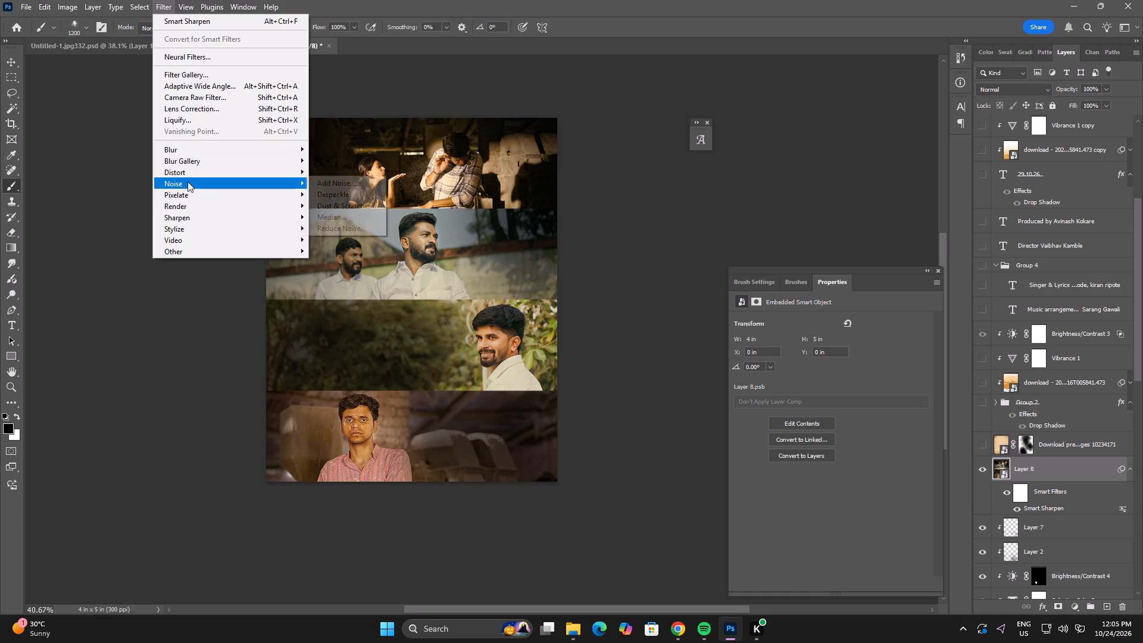
left_click(332, 183)
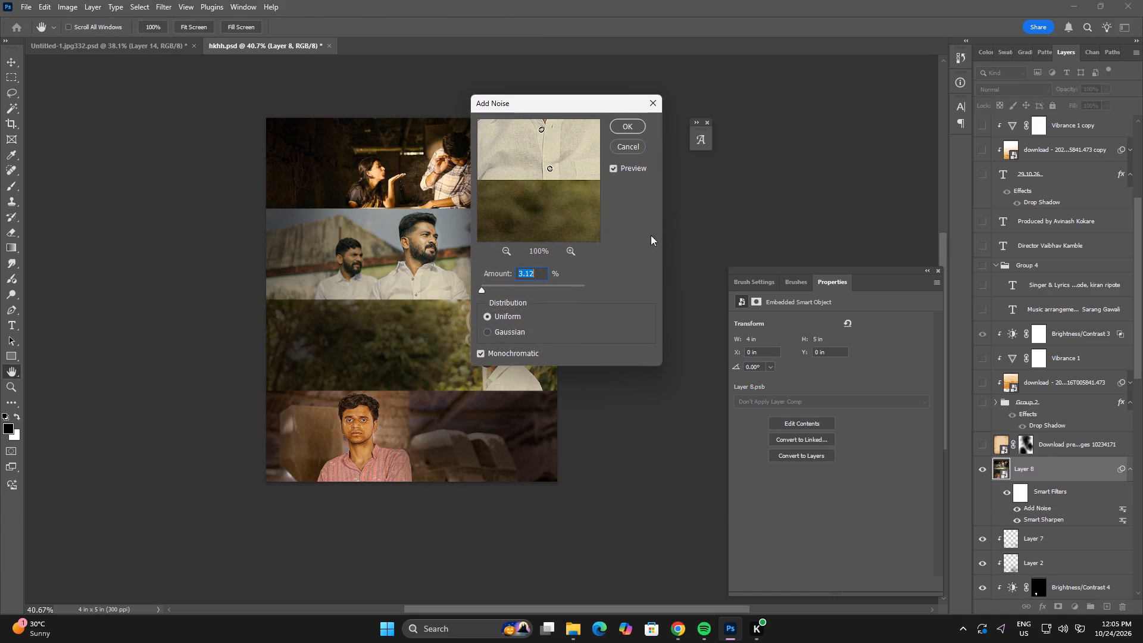
left_click_drag(488, 273, 495, 276)
left_click(537, 219)
left_click(620, 127)
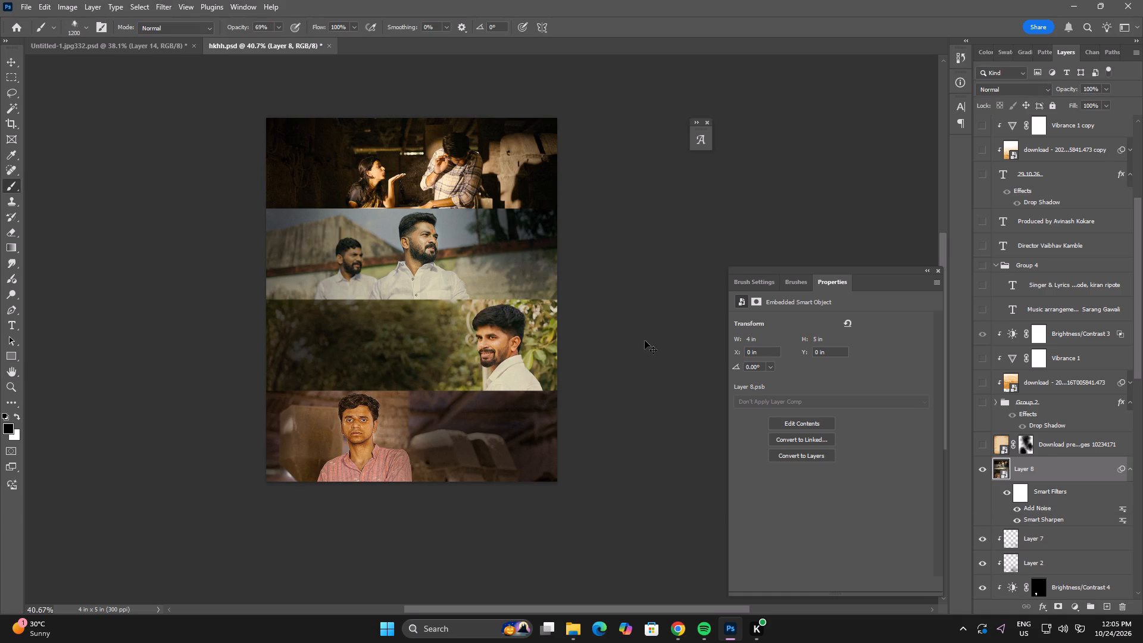
Show all the hidden title, credit, release-date and logo layers above the paper texture, along with their clipped adjustments.
left_click_drag(983, 403, 980, 370)
left_click_drag(980, 370, 983, 108)
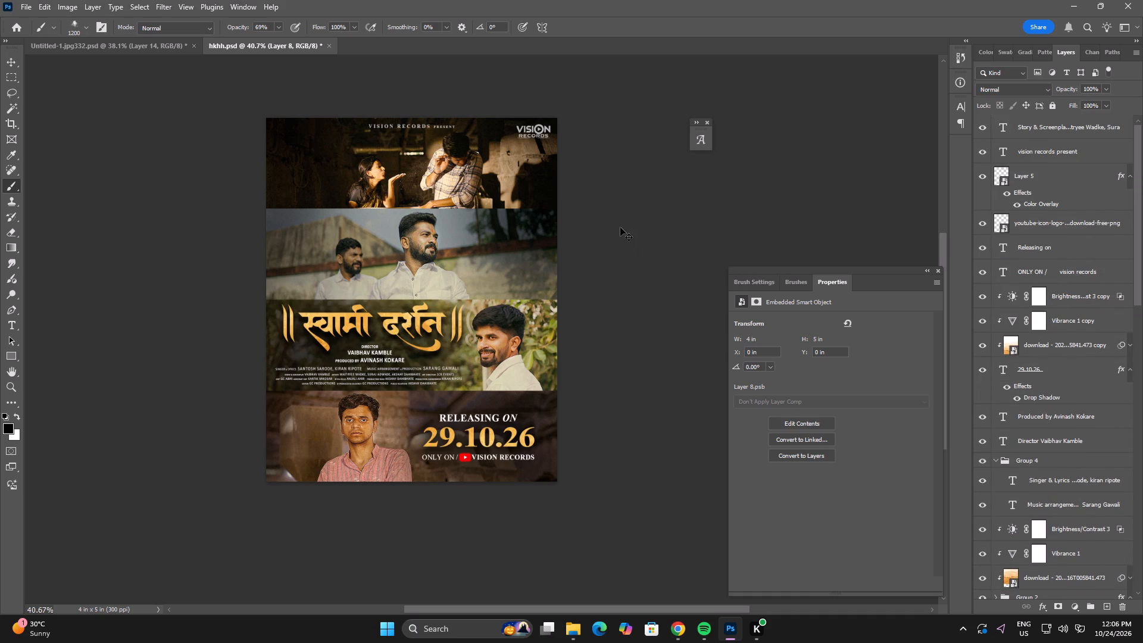
Save a JPEG copy of the poster in Downloads at quality 12, baseline standard, replacing Untitled-1.jpgj.jpg.
key("ctrl+shift+s")
left_click(574, 551)
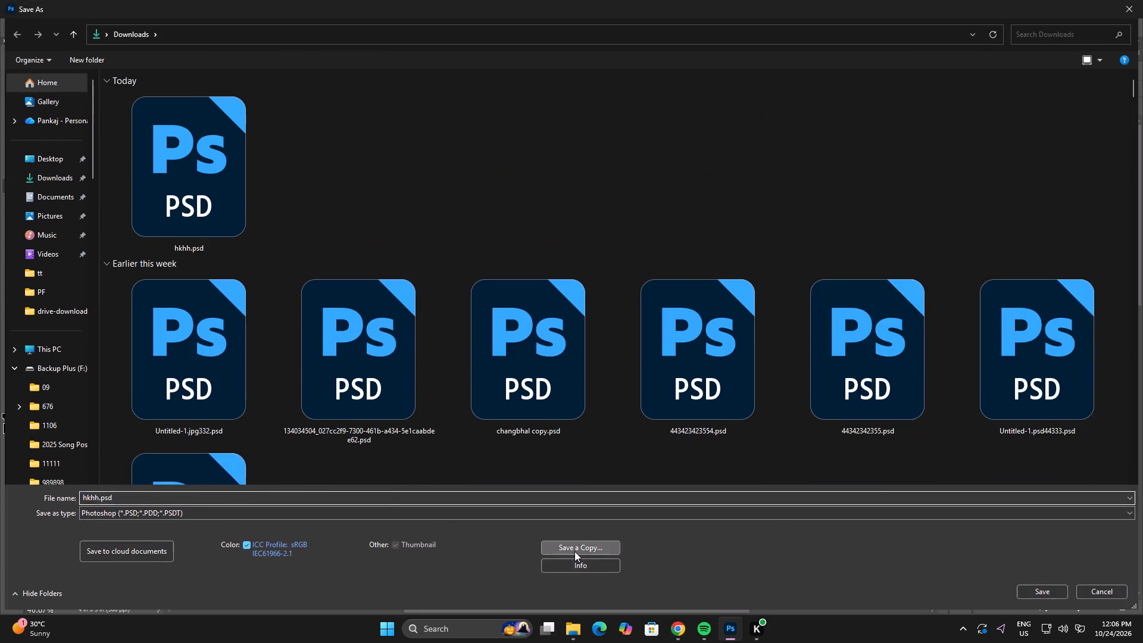
left_click(299, 498)
left_click(143, 349)
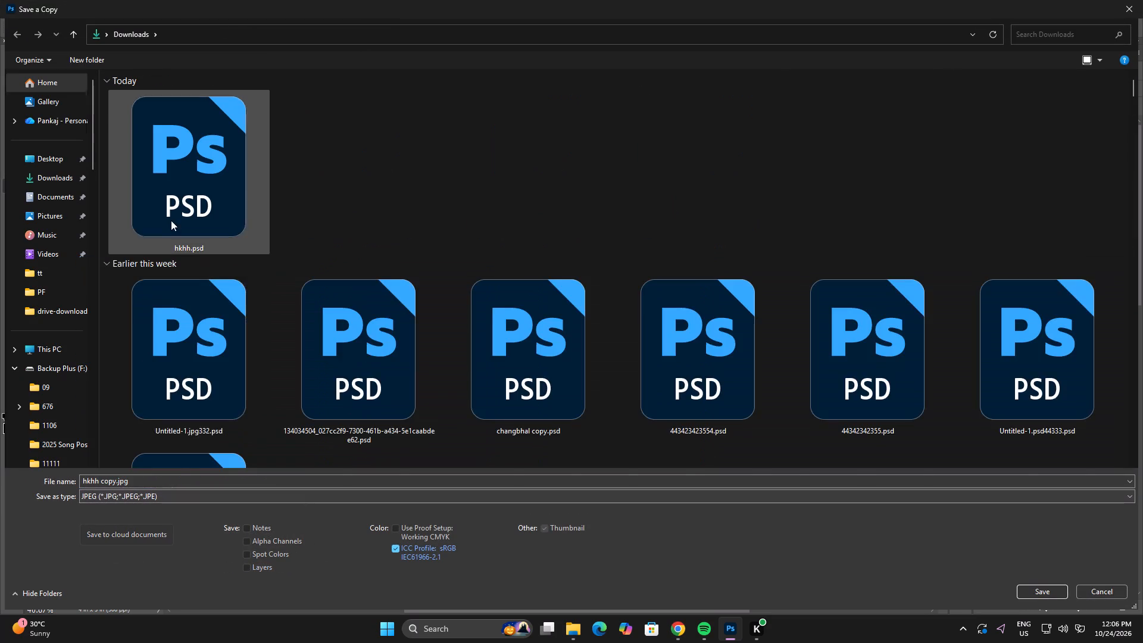
scroll(186, 185, "up", 3)
double_click(183, 182)
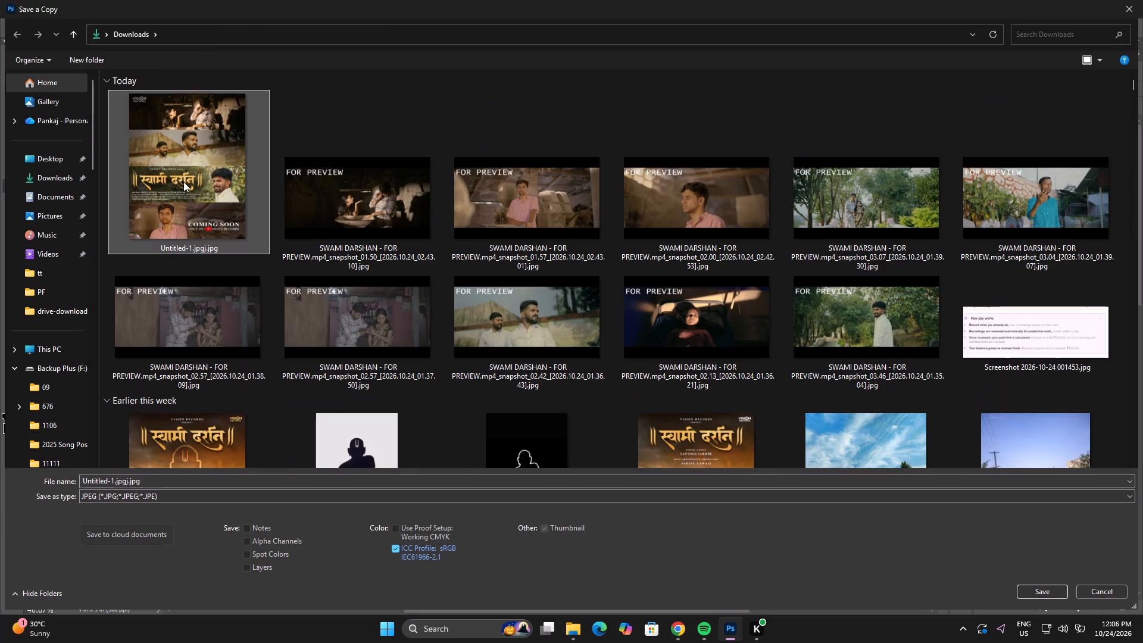
left_click(592, 310)
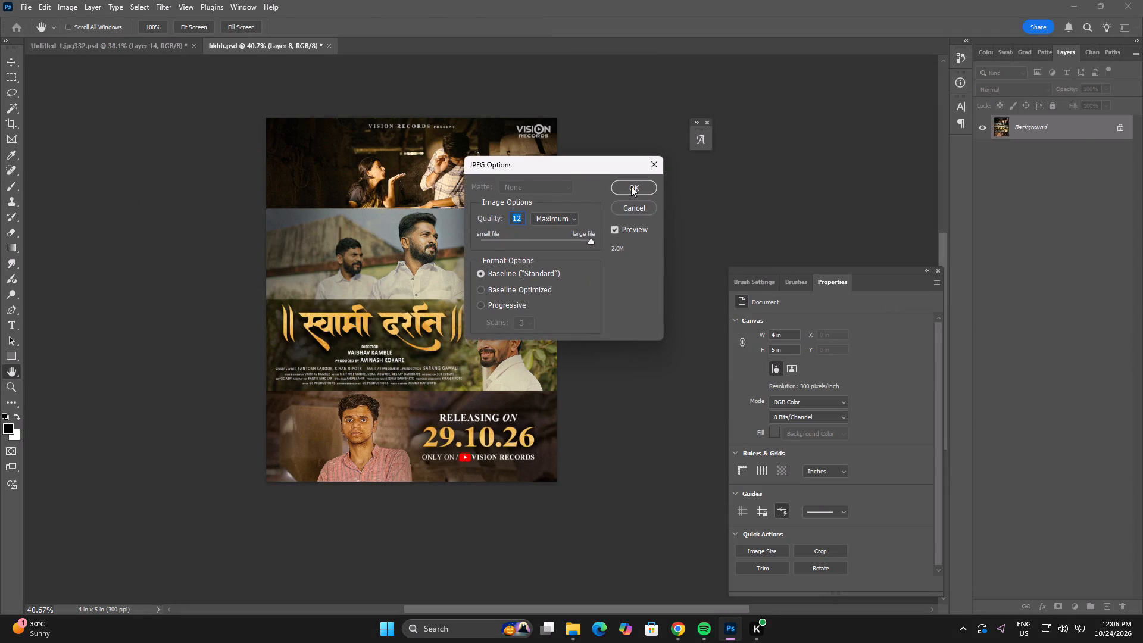
left_click(631, 186)
Save the layered poster document hkhh.psd.
key("ctrl+s")
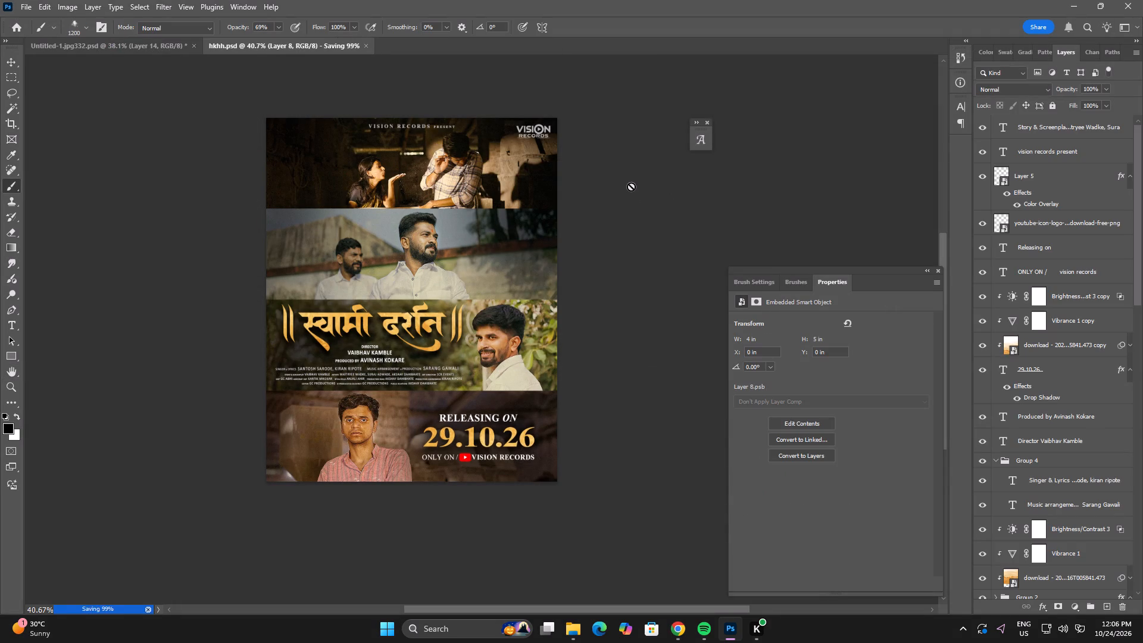